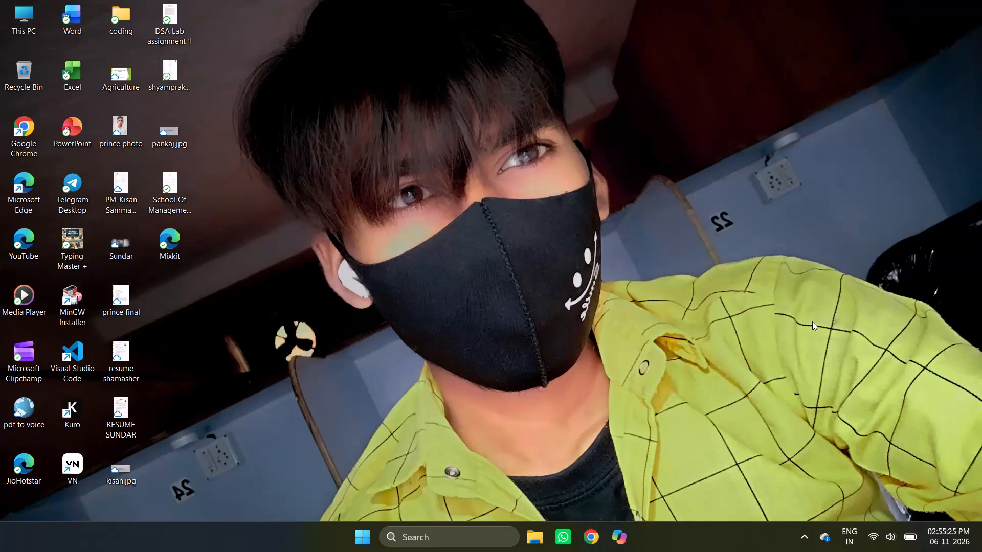
Refresh the desktop.
right_click(376, 300)
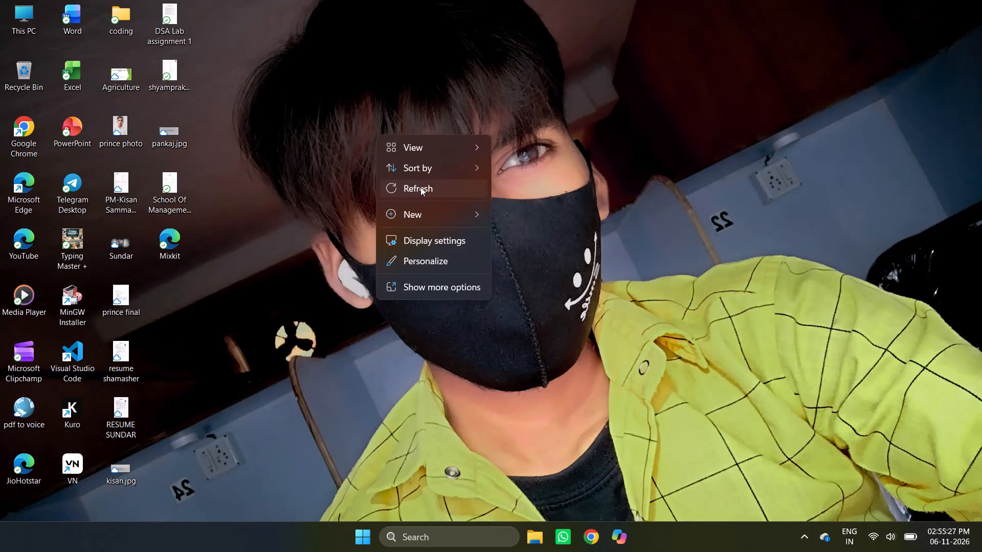
click(421, 187)
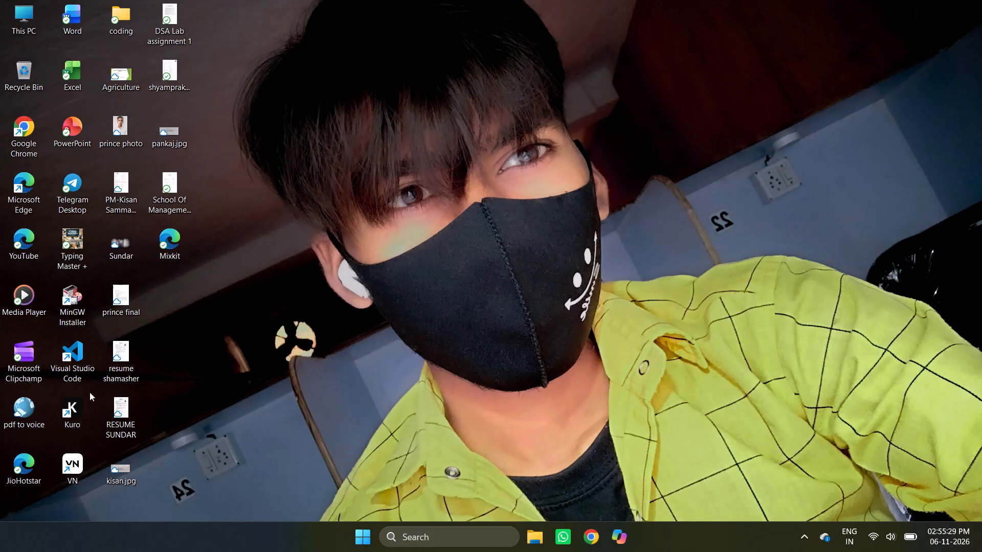
Launch the Kuro app from its desktop shortcut.
double_click(78, 407)
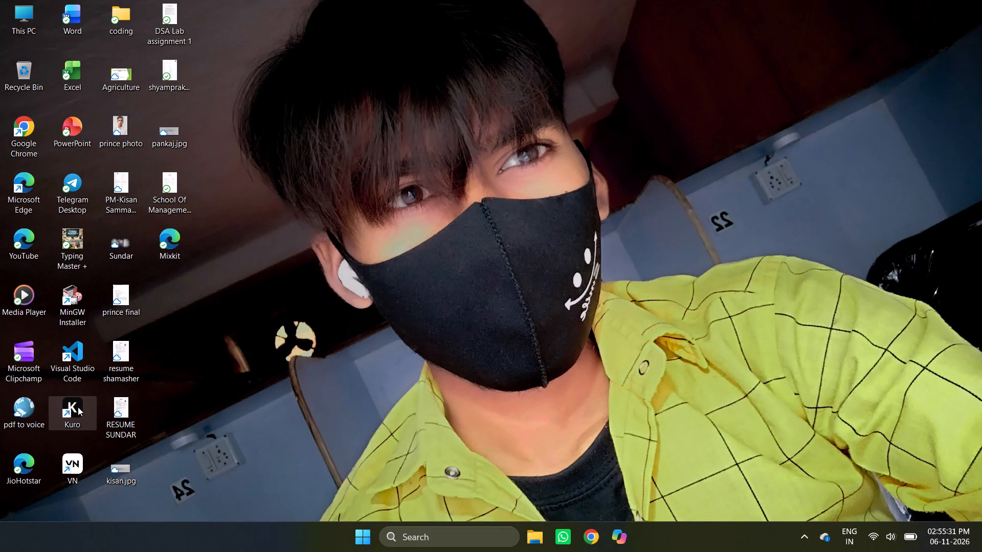
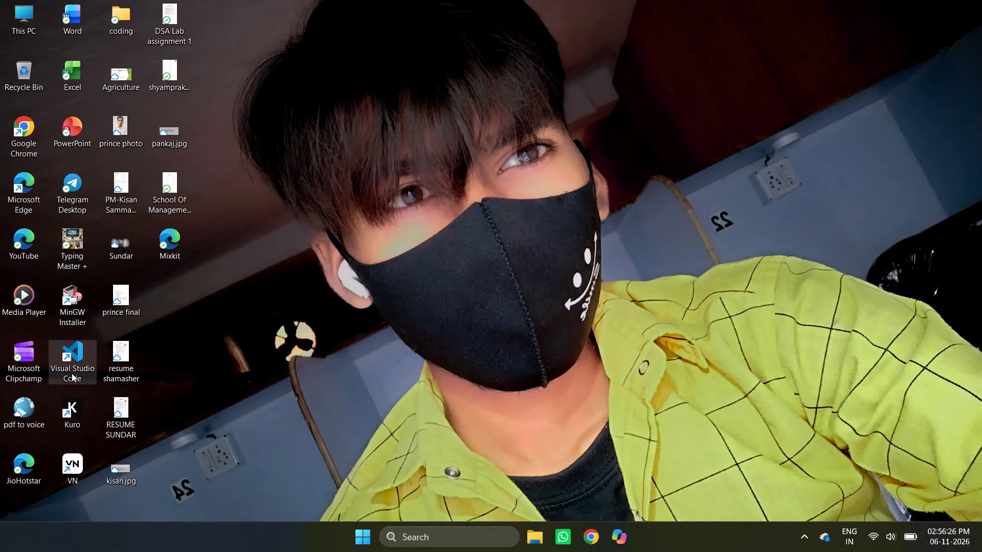
Launch the VN video editor in a maximized window and create a new project.
double_click(83, 472)
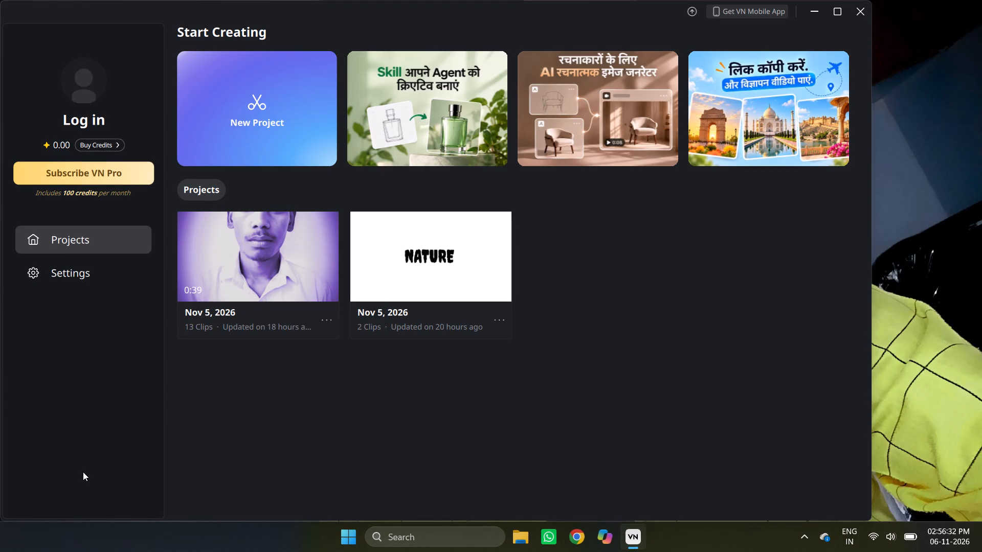
click(838, 16)
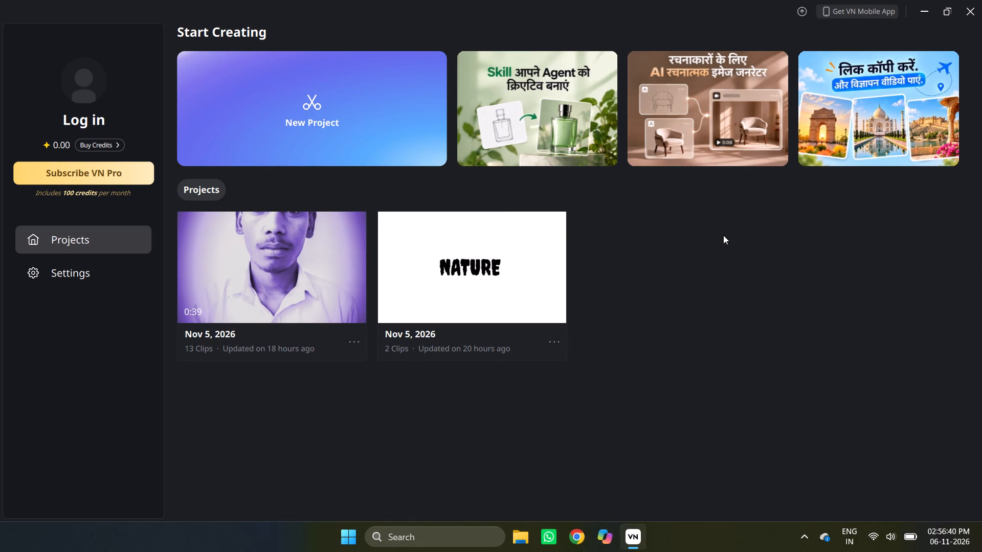
click(340, 123)
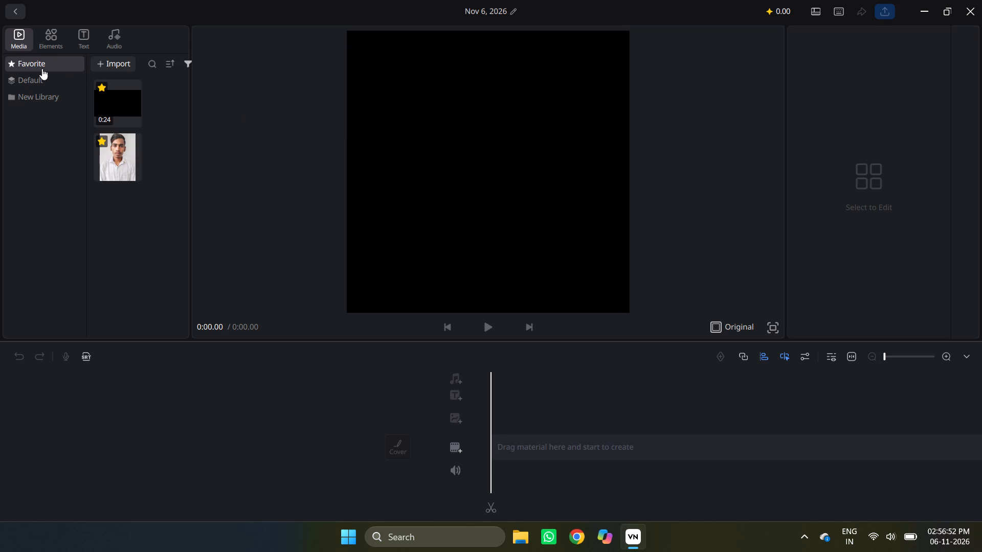
Find and select the solid black background in the Default media library.
click(34, 82)
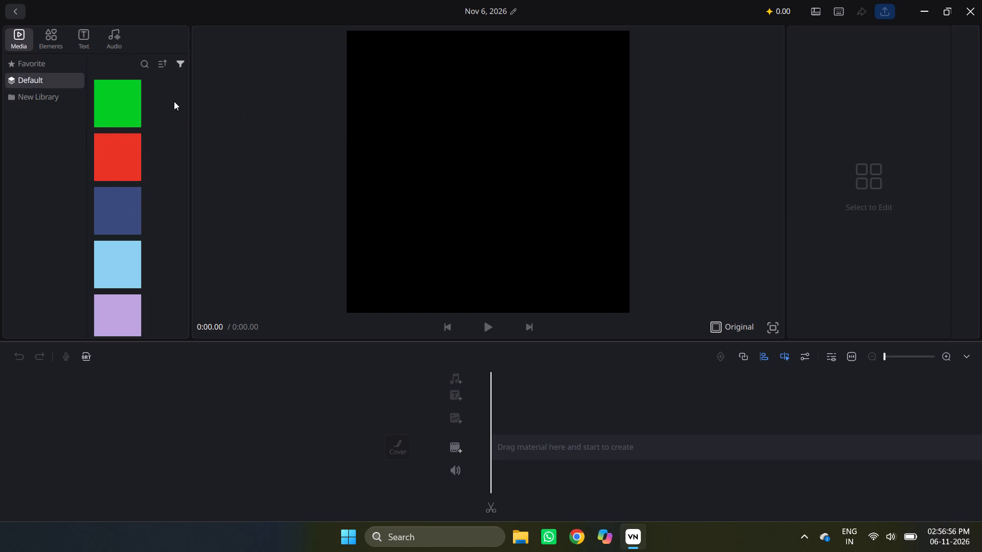
drag(156, 196, 175, 286)
click(175, 286)
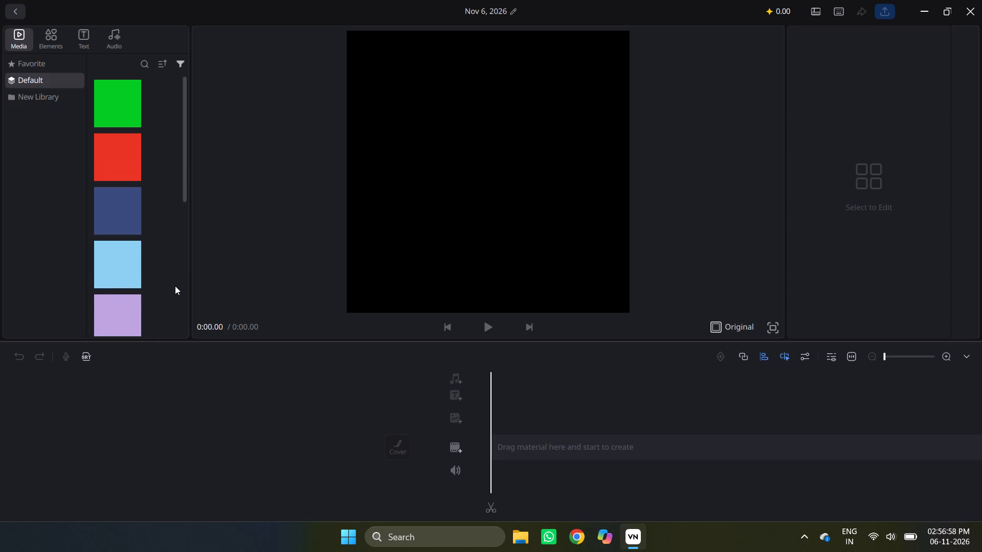
drag(175, 286, 191, 87)
drag(163, 198, 171, 257)
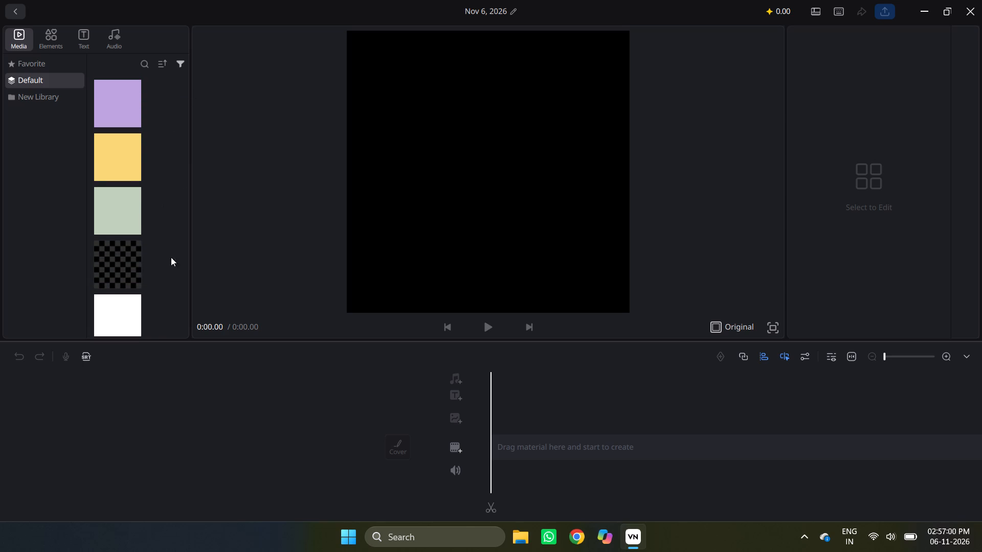
drag(171, 257, 178, 125)
click(133, 310)
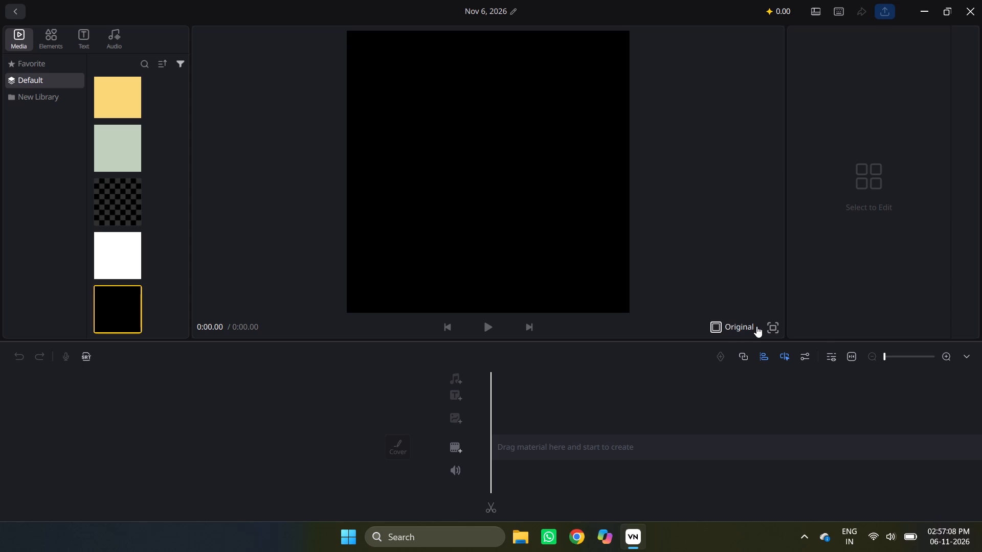
Set the project canvas aspect ratio to 9:16.
click(770, 326)
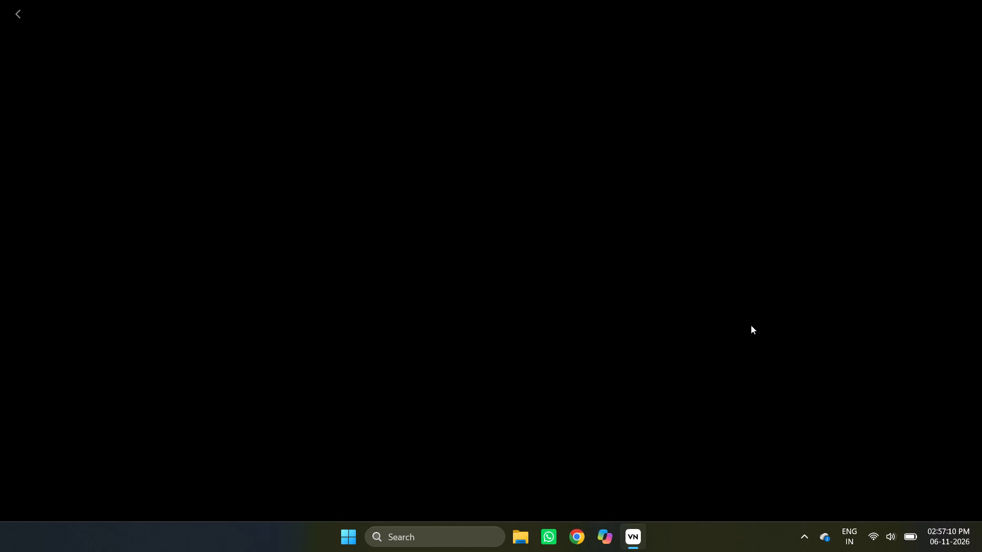
click(20, 9)
click(712, 328)
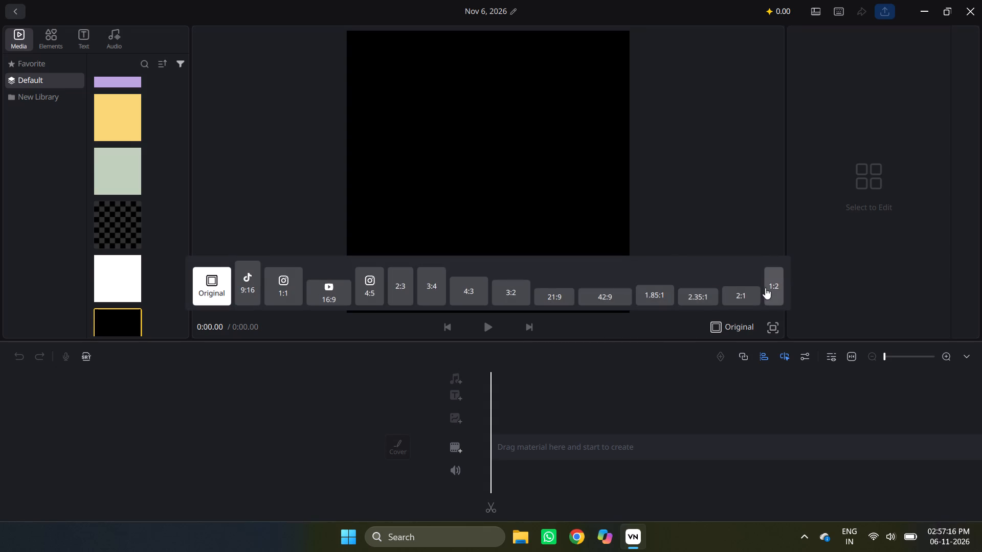
click(240, 286)
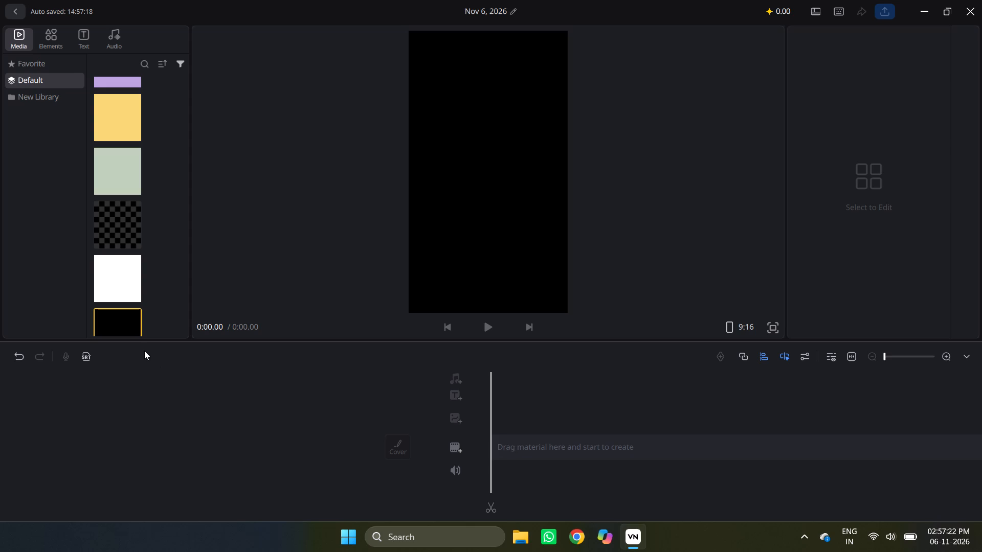
Add the solid black background to the start of the main video track.
drag(121, 326, 518, 445)
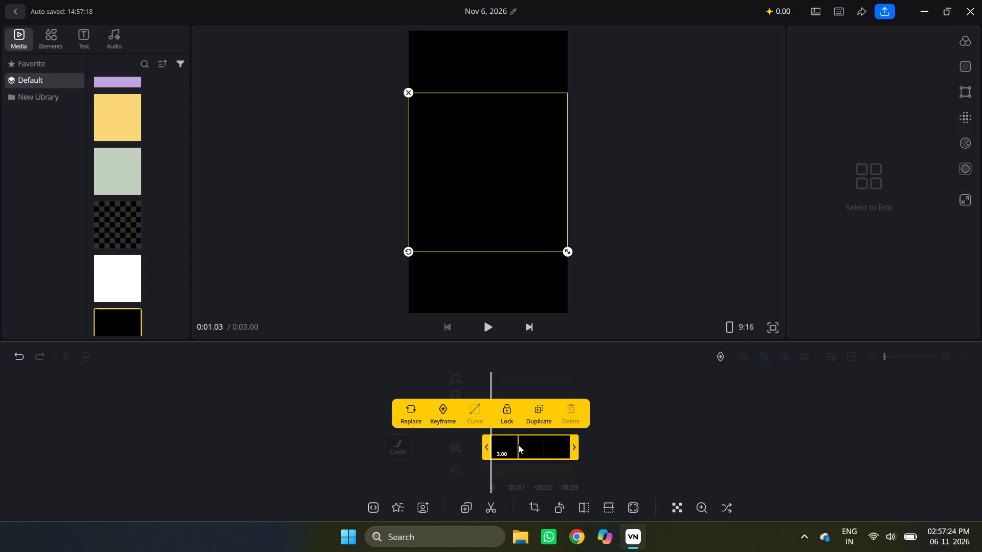
Extend the black clip on the main track to a duration of 7.00 seconds.
drag(574, 455, 601, 448)
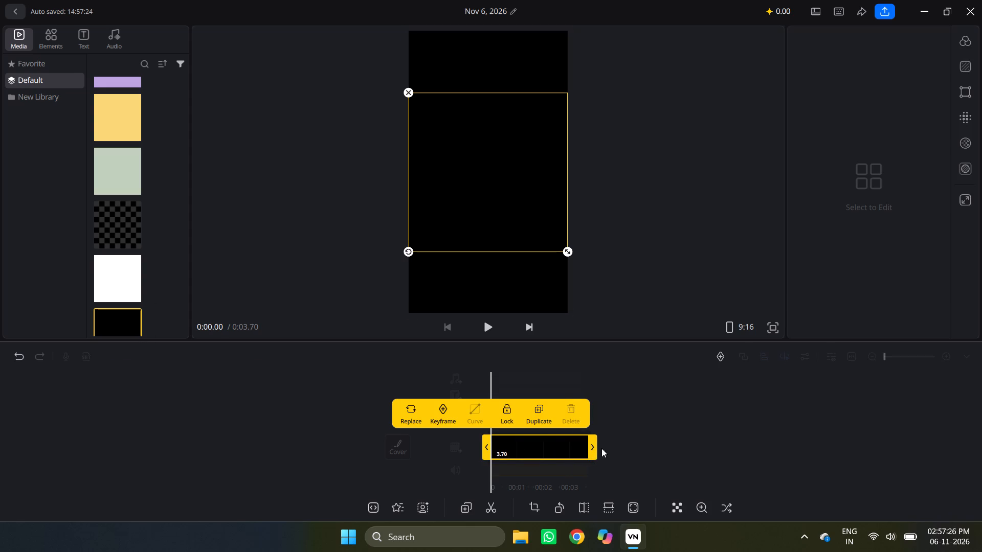
drag(601, 448, 657, 451)
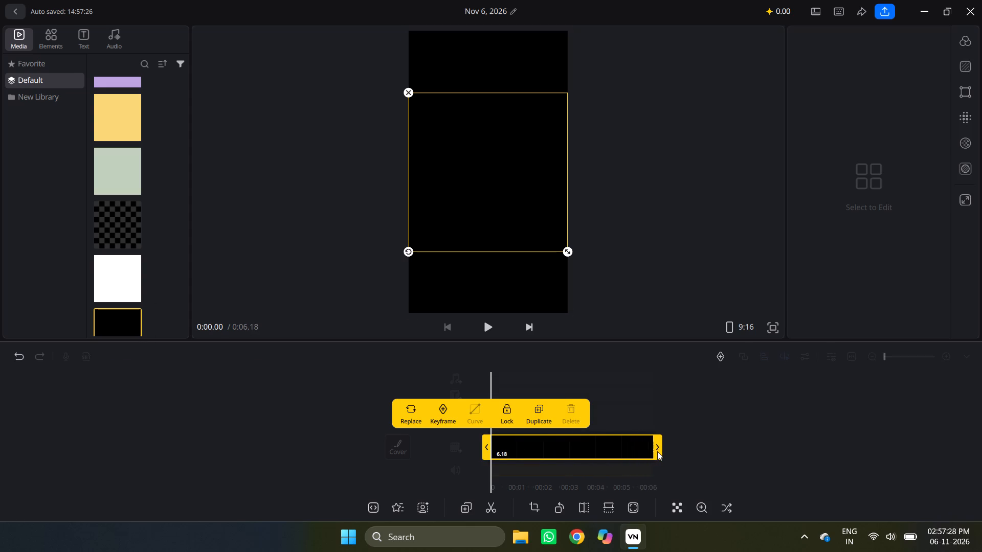
drag(657, 451, 697, 459)
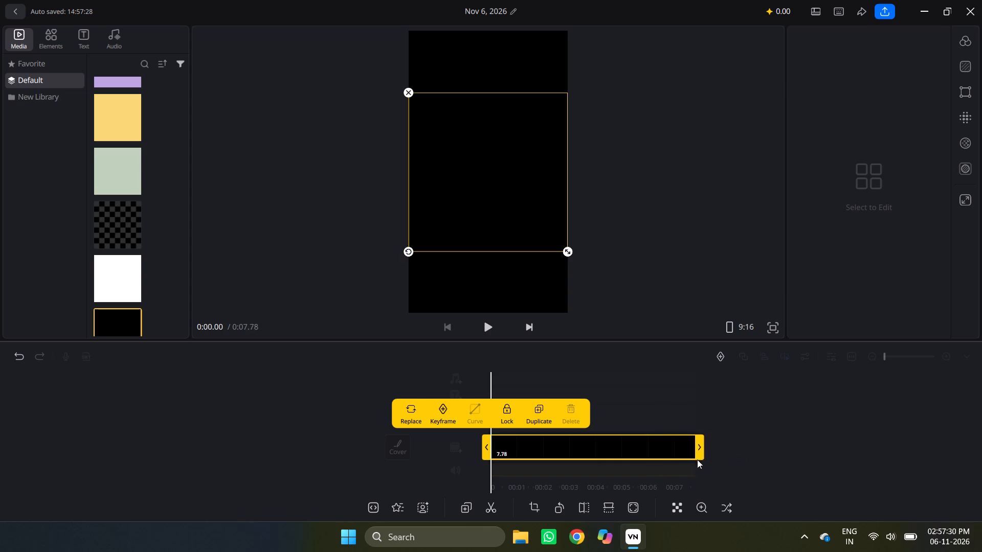
drag(697, 459, 679, 470)
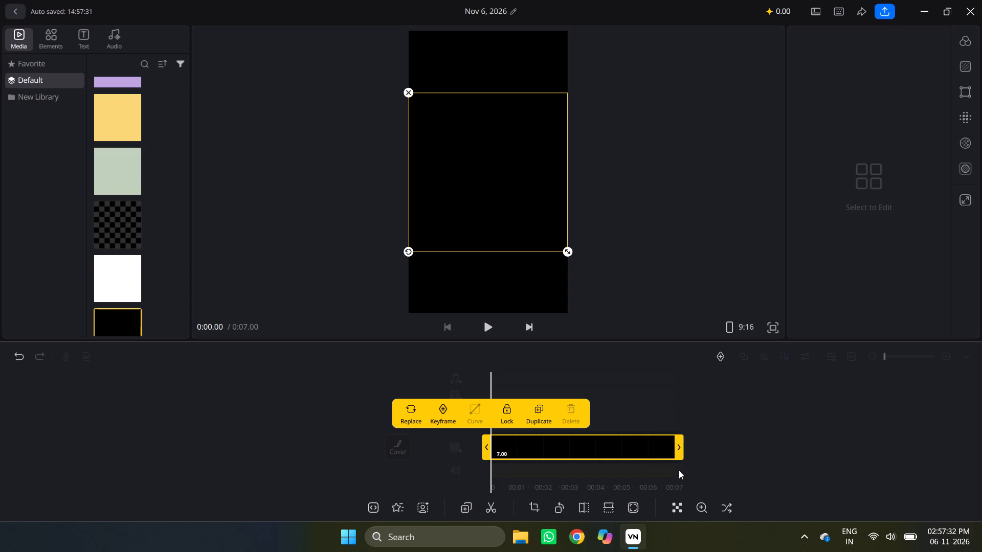
drag(679, 470, 676, 476)
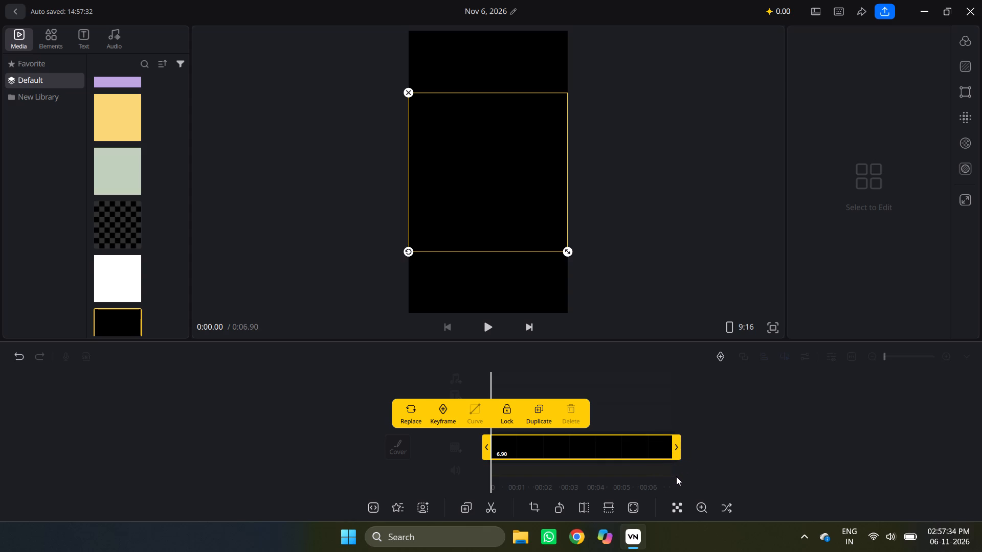
drag(676, 476, 679, 478)
click(622, 449)
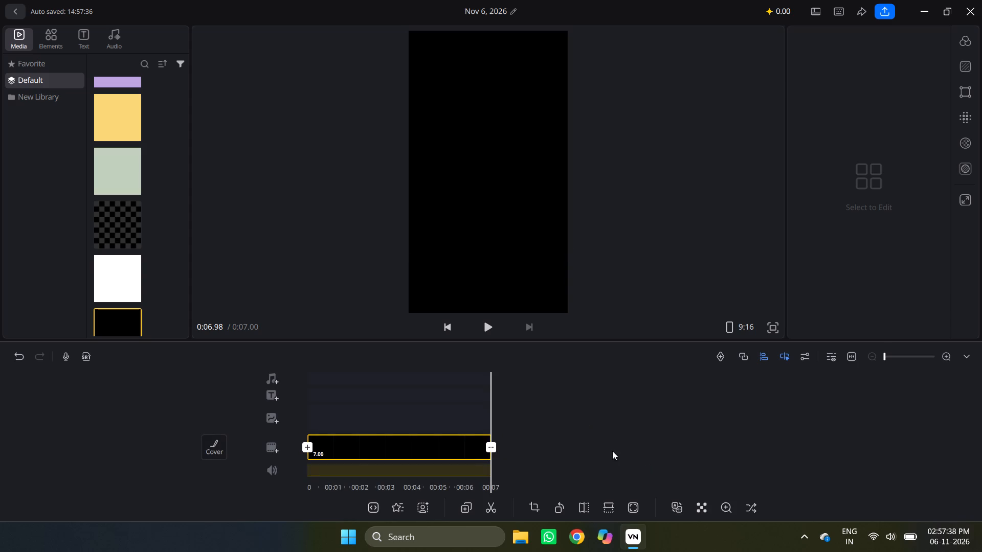
Import the ReelAudio-81875 file from the MY PHOTOS folder onto the audio track at the start of the timeline.
drag(612, 451, 698, 455)
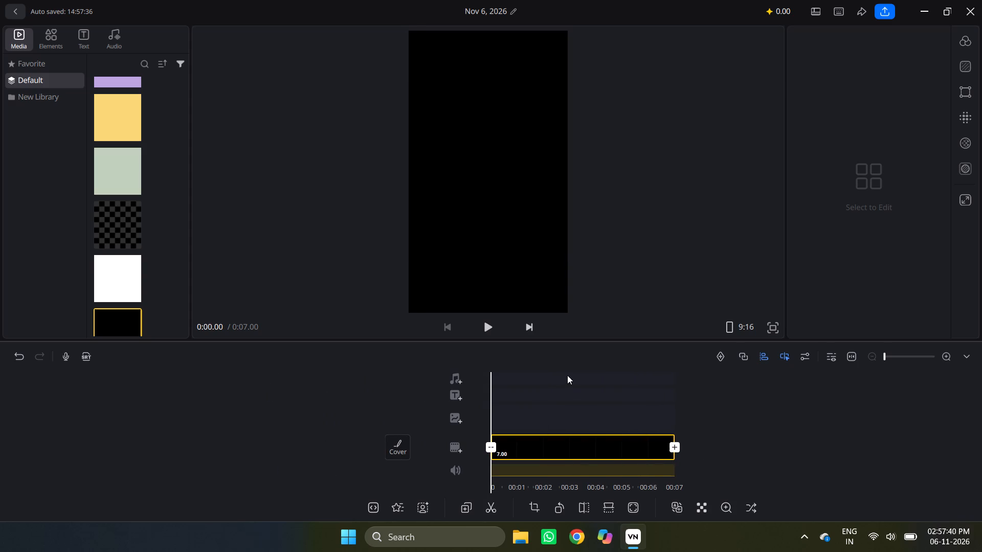
click(455, 377)
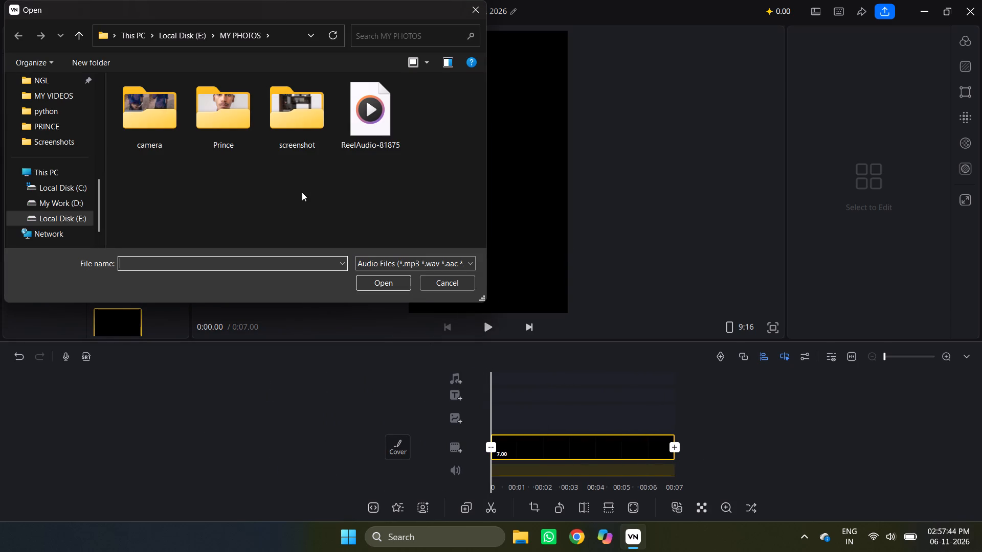
click(360, 148)
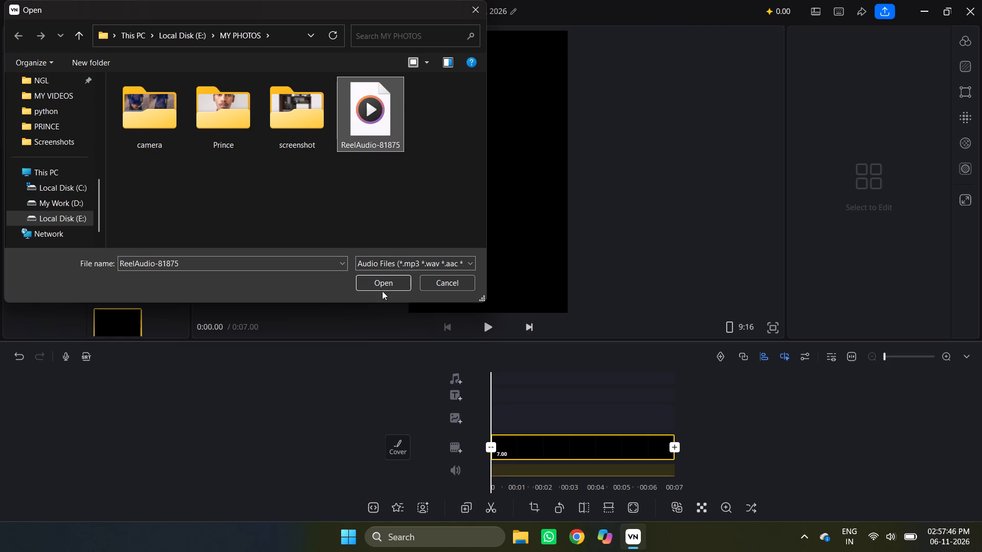
click(382, 290)
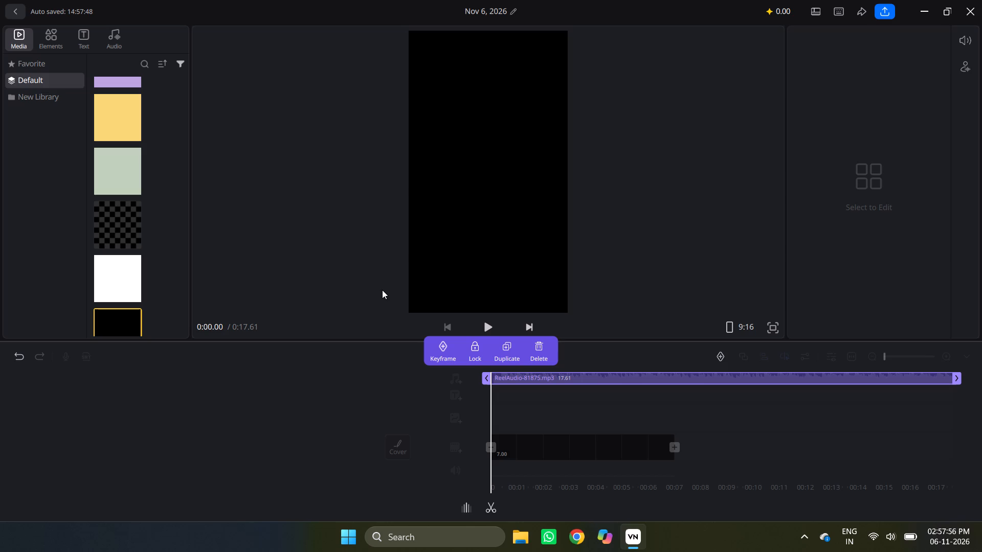
click(547, 398)
Play the timeline to listen to the added audio, and stop playback just past the end of the black clip.
click(484, 330)
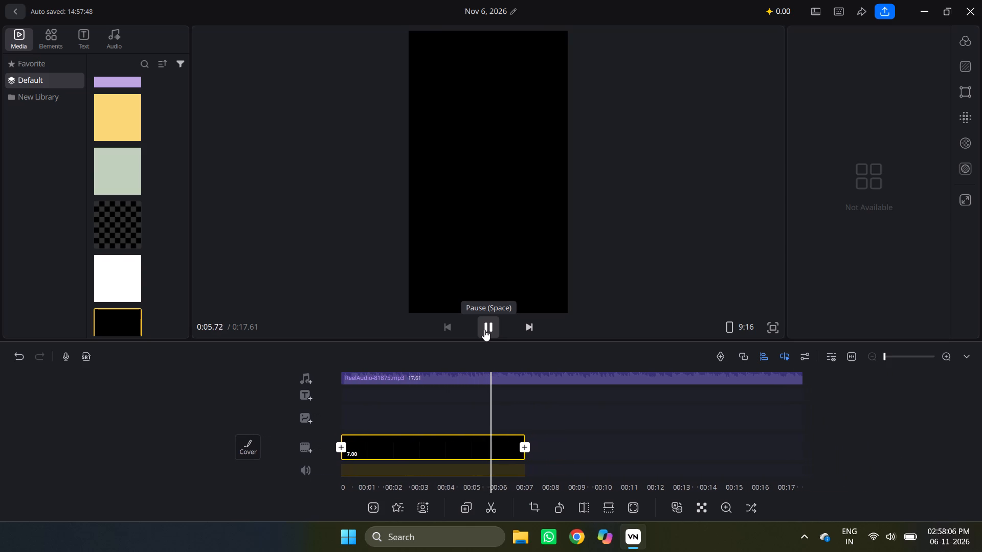
click(484, 330)
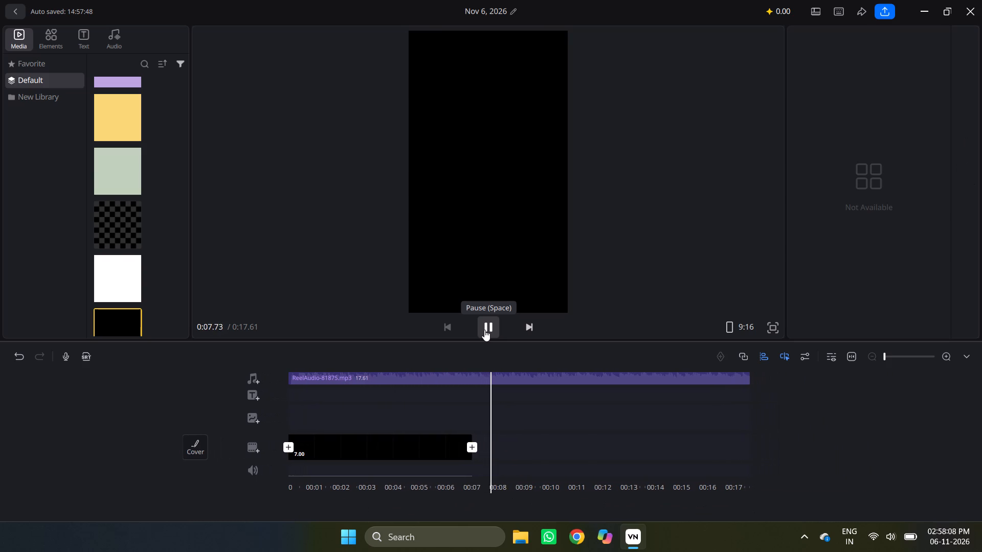
click(448, 451)
click(448, 451)
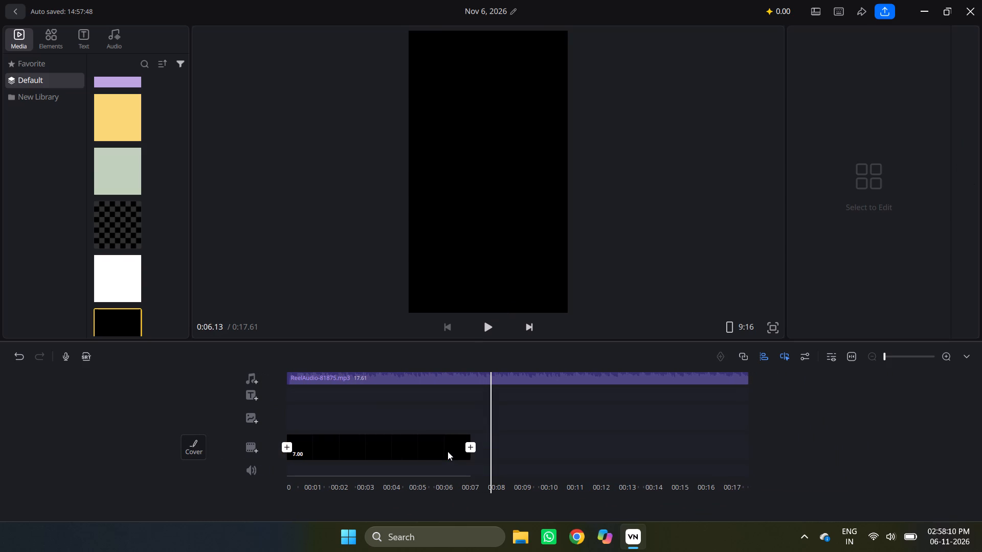
triple_click(524, 435)
Trim the end of the ReelAudio-81875 clip to 7.00 seconds to match the black clip's length.
click(672, 372)
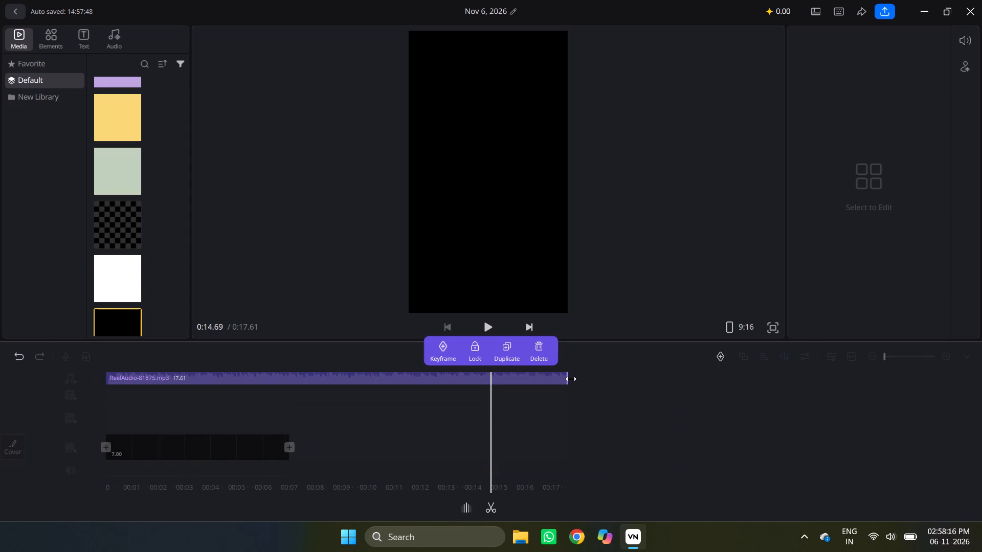
drag(571, 379, 400, 372)
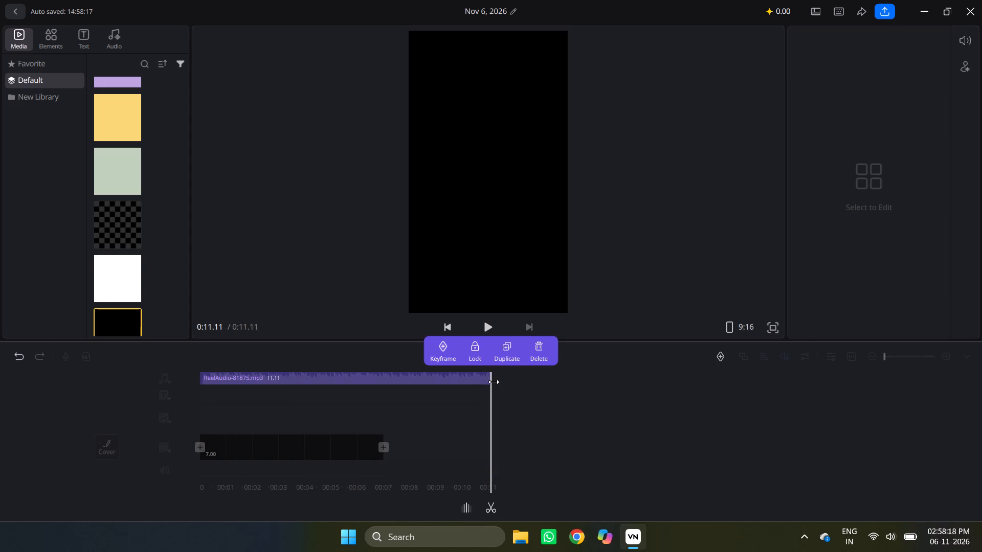
drag(495, 381, 493, 381)
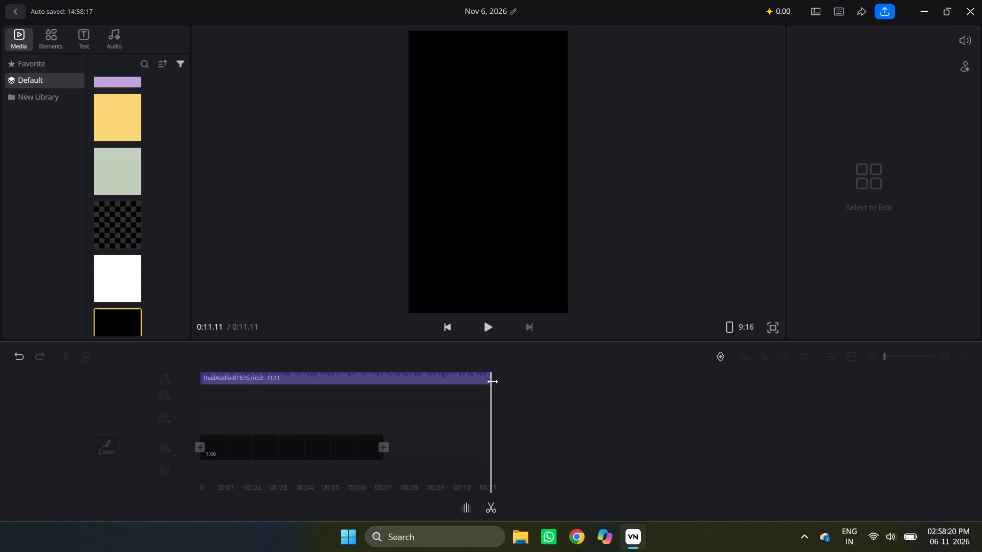
drag(493, 381, 389, 398)
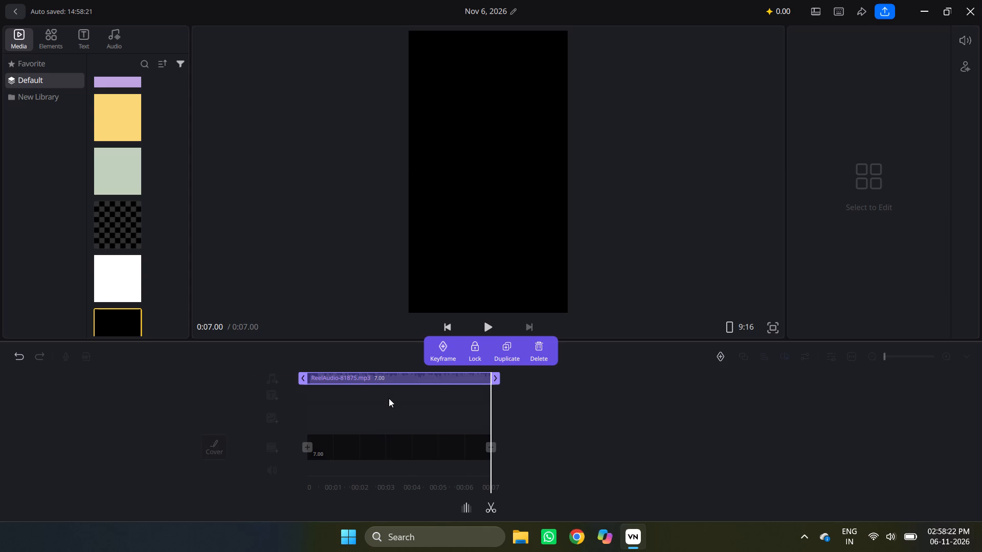
click(389, 398)
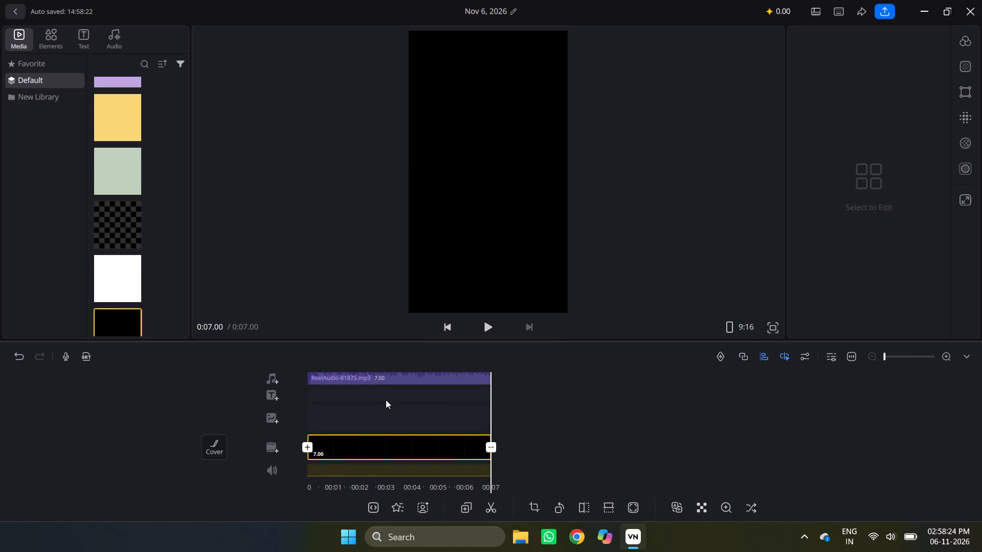
Play the trimmed project briefly from the beginning, and return the playhead to the start.
drag(386, 400, 573, 396)
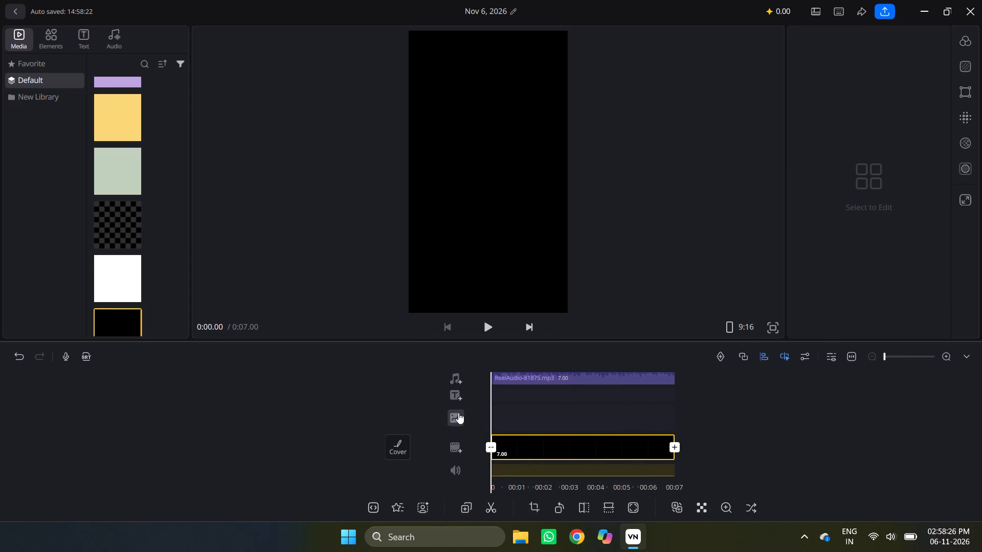
click(486, 334)
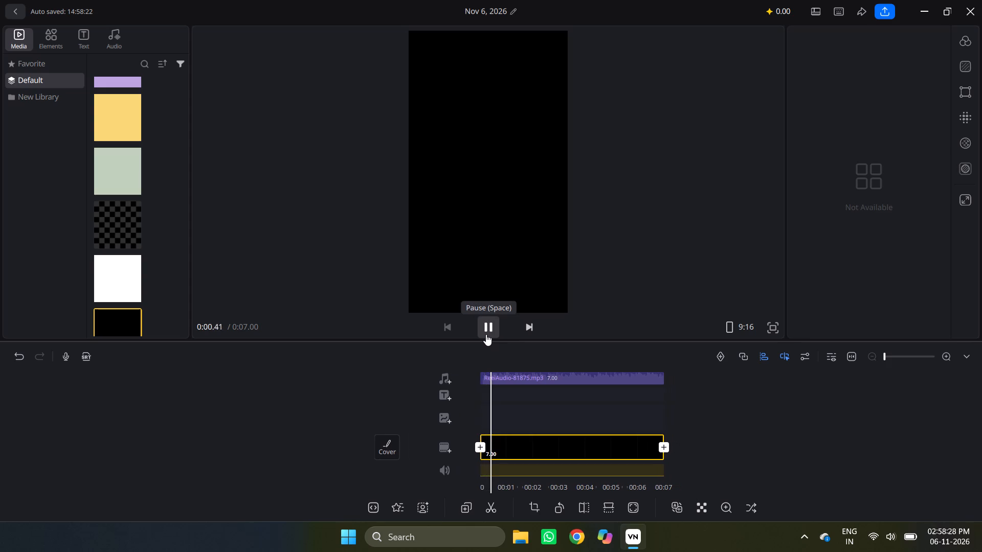
drag(454, 409, 604, 408)
Change the project's aspect ratio to 16:9.
click(723, 332)
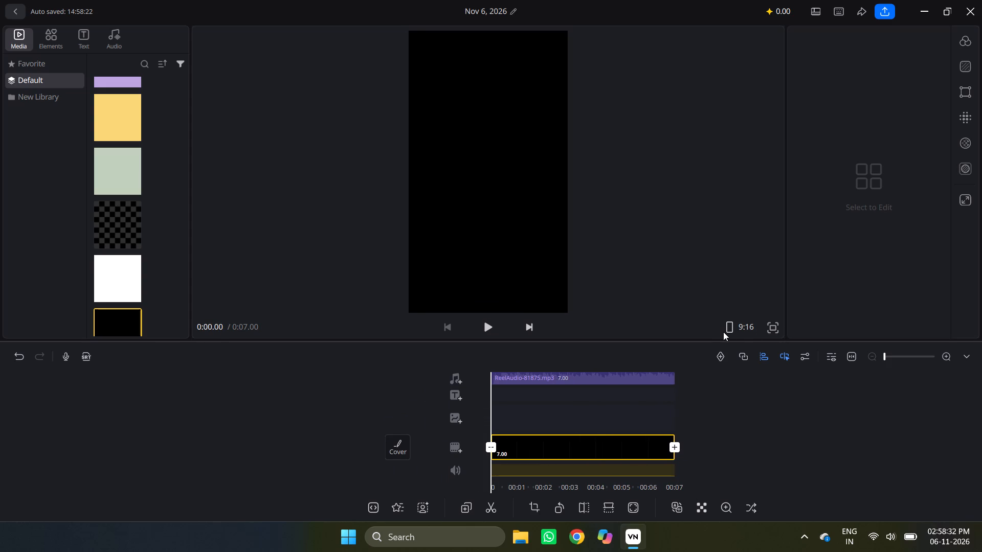
click(730, 326)
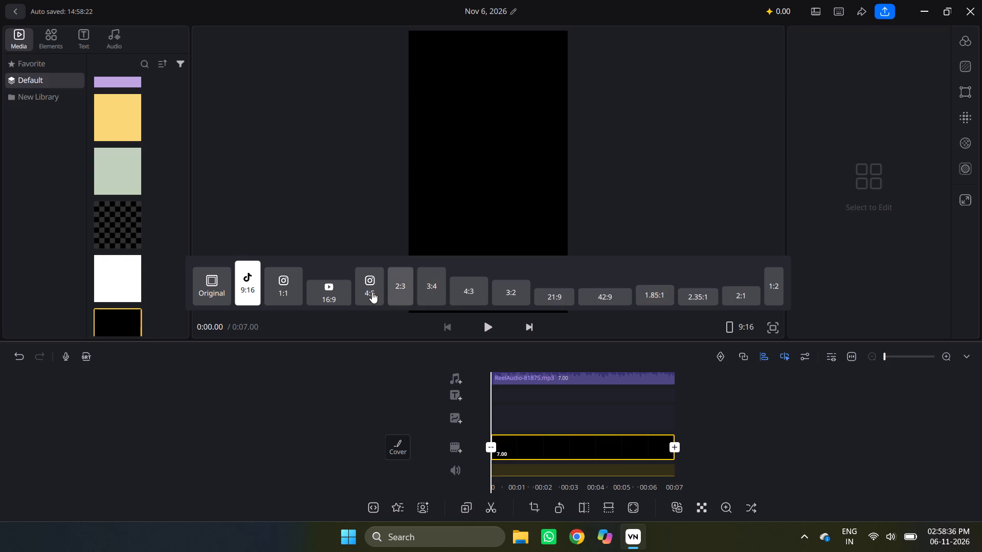
click(335, 295)
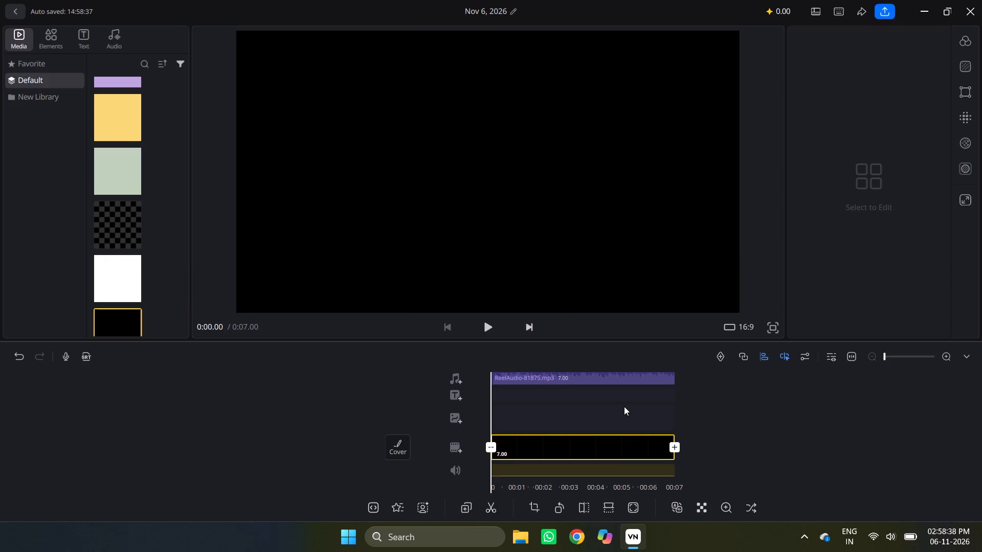
drag(624, 406, 755, 416)
Add a text clip at the start of the timeline and open its placeholder title for editing.
click(459, 397)
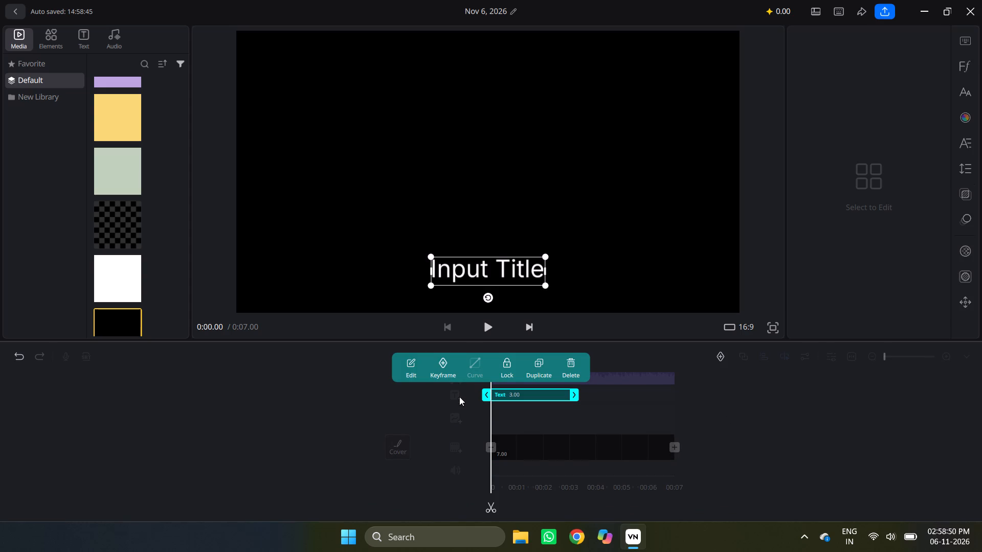
click(459, 397)
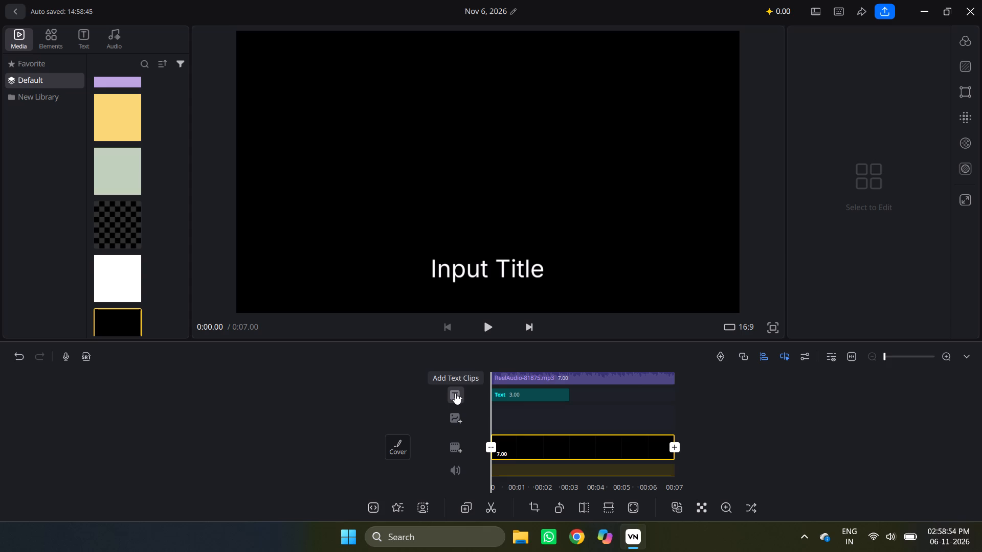
click(522, 397)
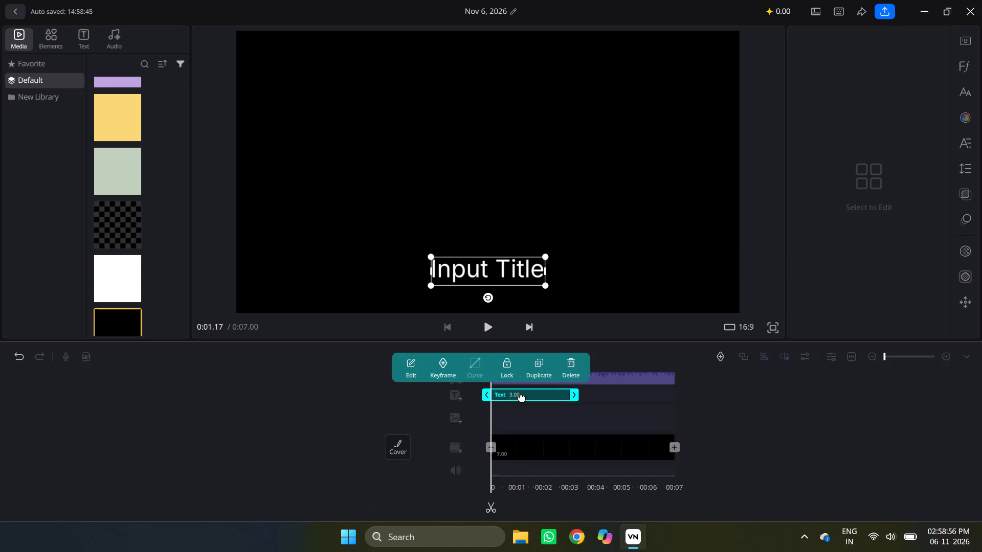
double_click(481, 280)
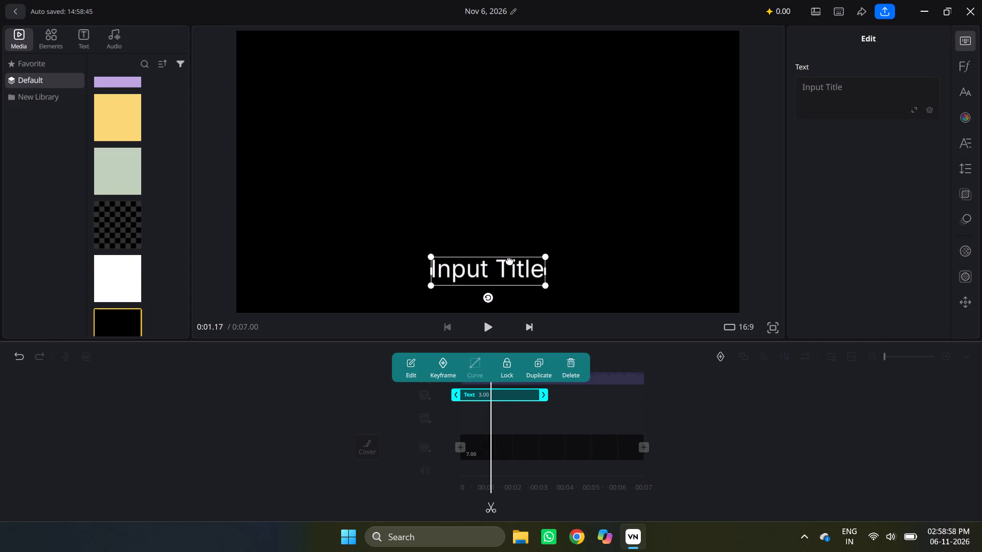
click(835, 98)
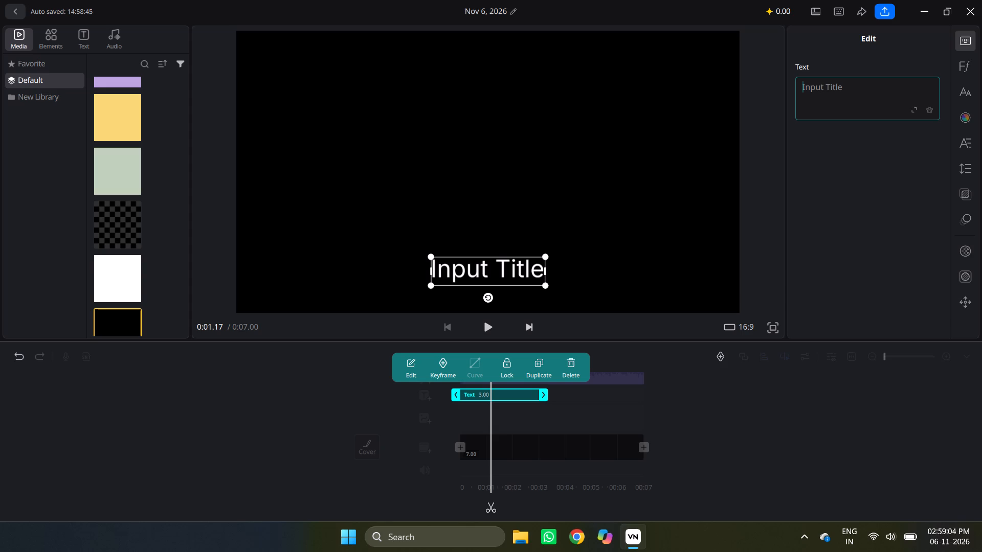
triple_click(835, 98)
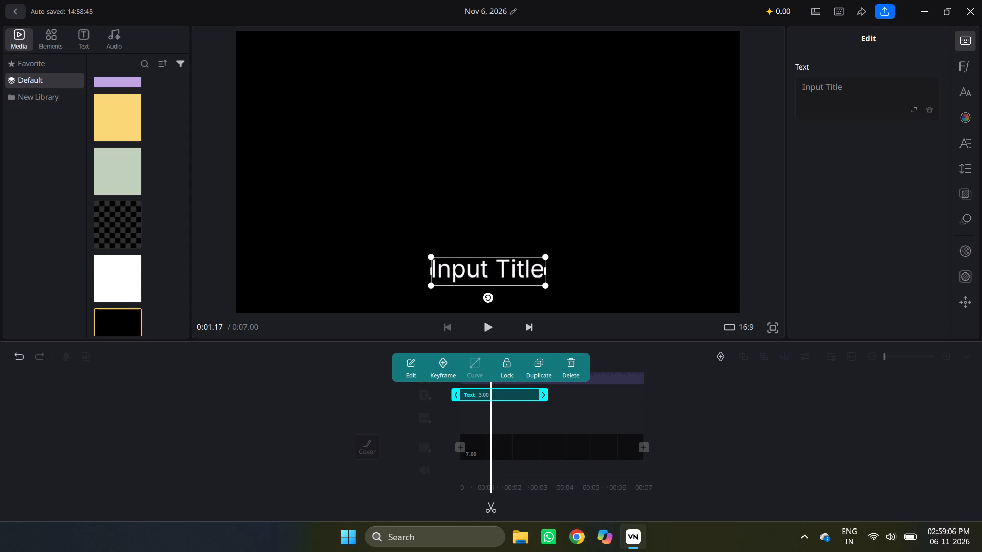
click(835, 98)
click(835, 98)
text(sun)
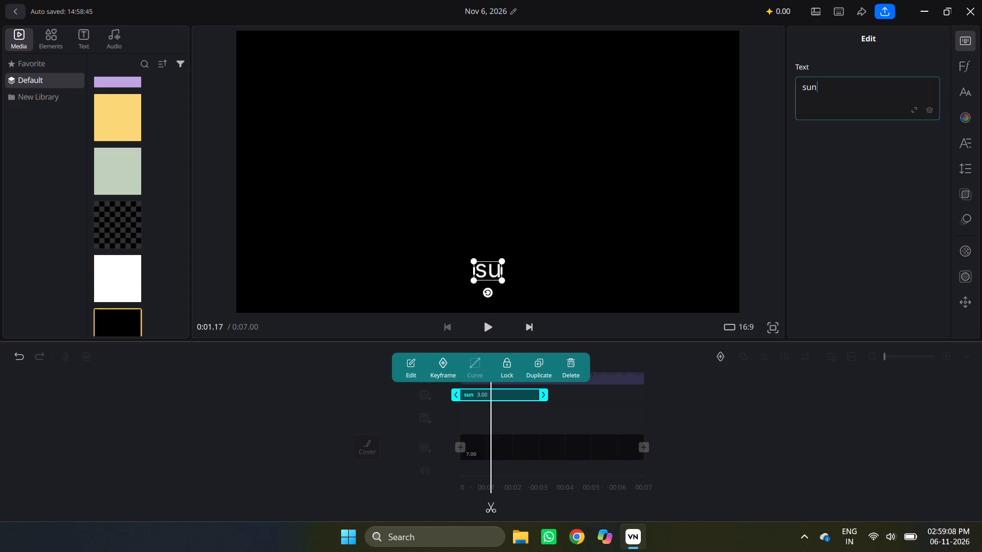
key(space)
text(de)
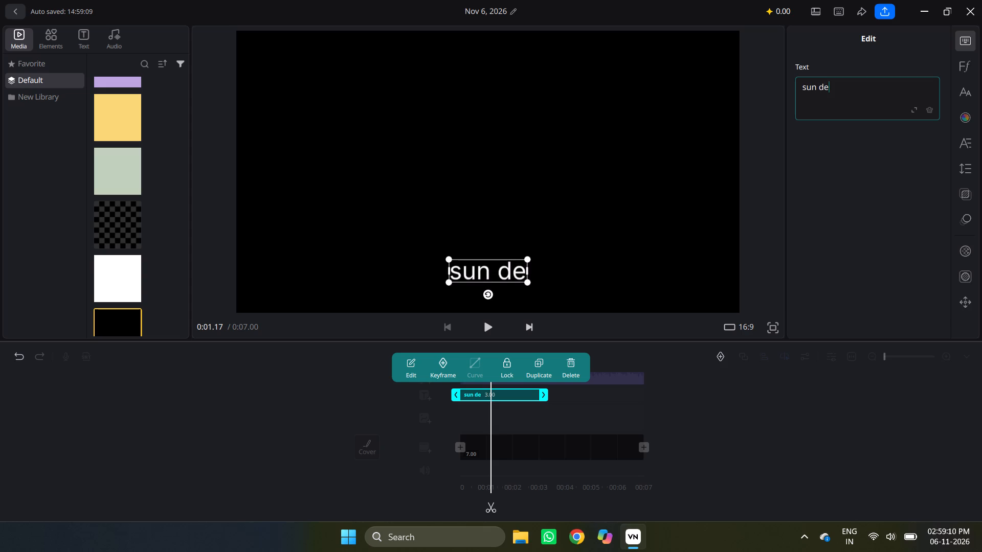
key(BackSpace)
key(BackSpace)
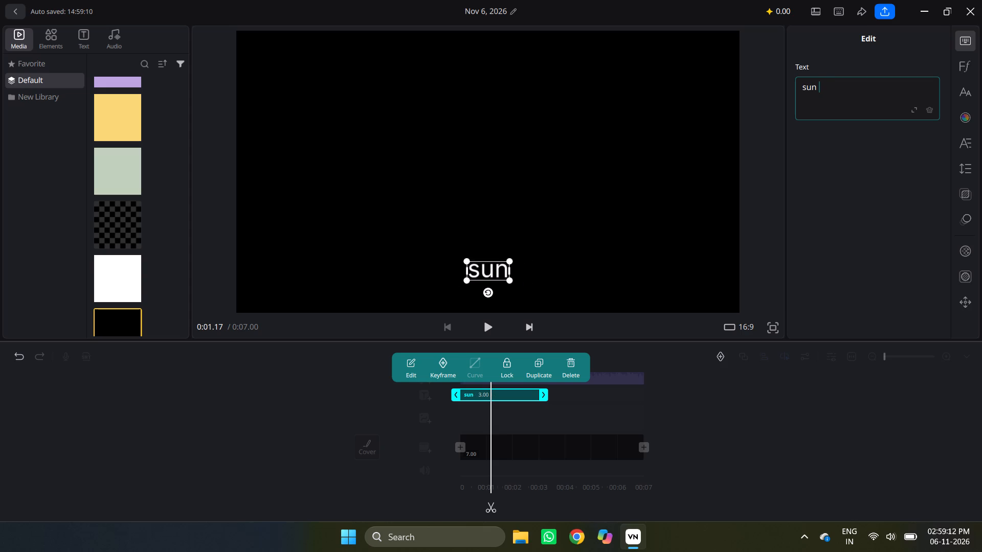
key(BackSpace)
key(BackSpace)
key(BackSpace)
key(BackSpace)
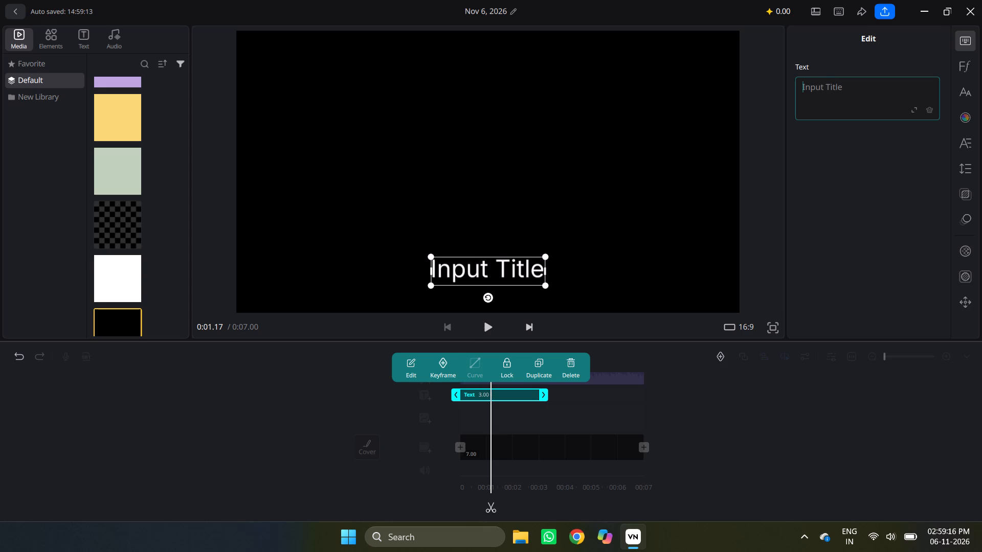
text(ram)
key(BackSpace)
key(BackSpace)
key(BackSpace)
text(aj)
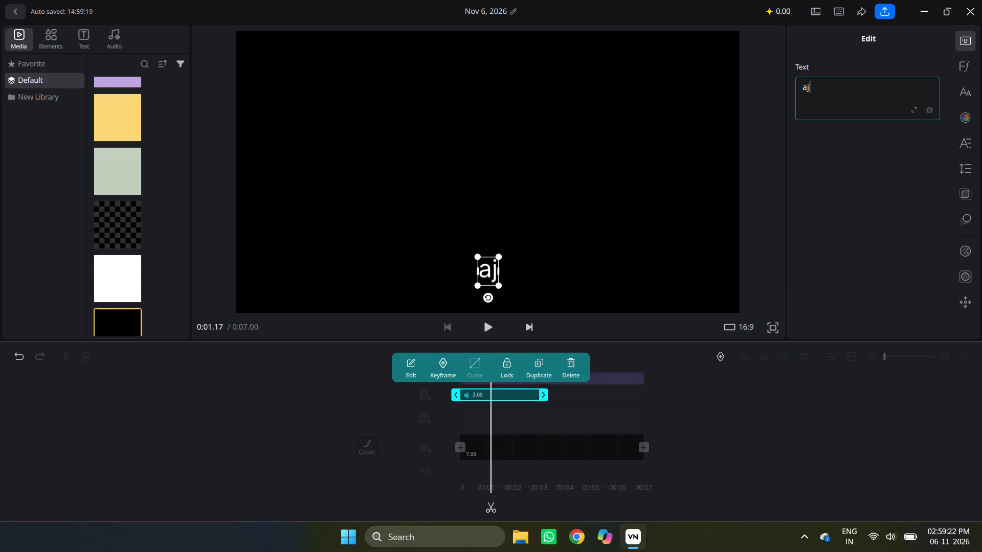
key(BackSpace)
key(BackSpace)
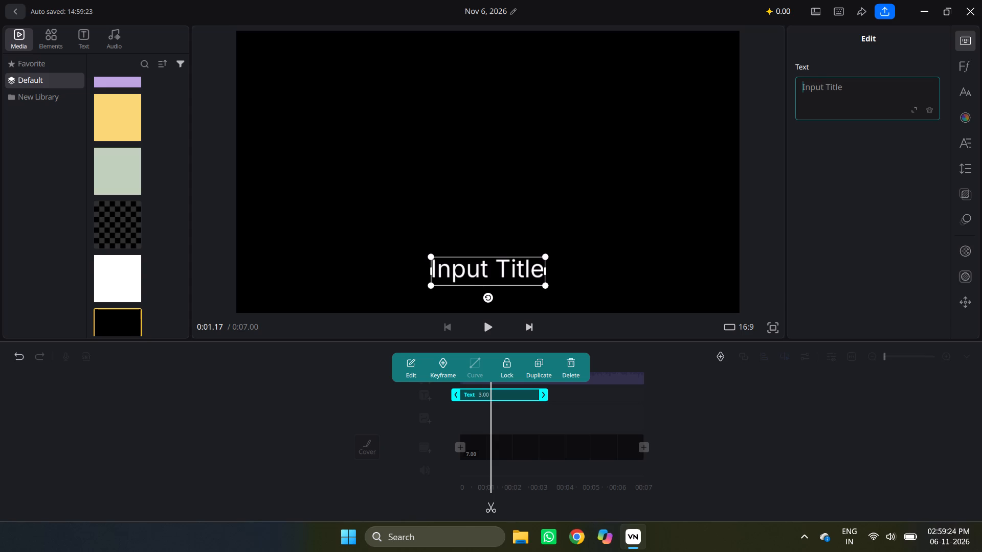
Enter "Jay shree Ram" as the text of the title clip.
key(shift+j)
key(a)
text(y)
key(space)
text(shree)
key(space)
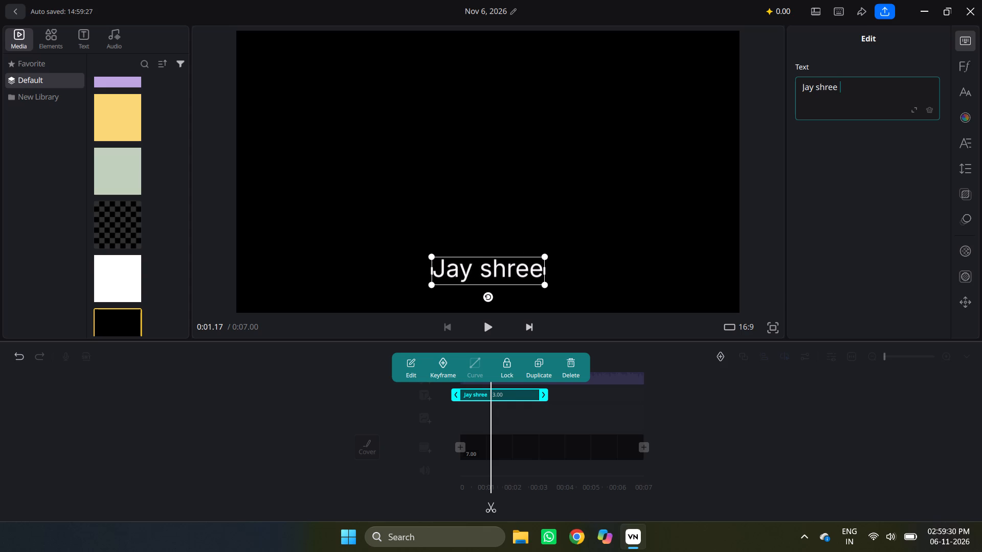
text(Ram)
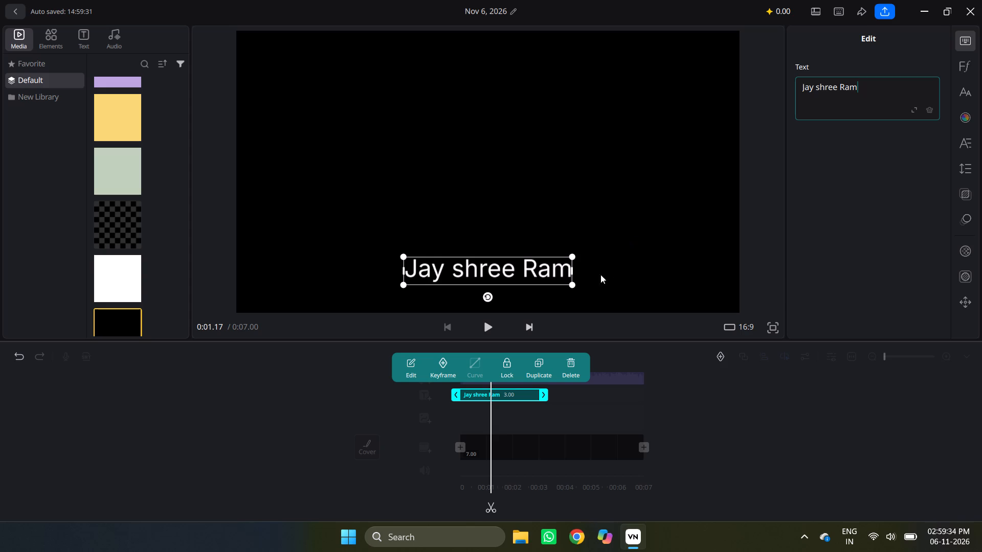
Enlarge the "Jay shree Ram" title slightly and move it up, centred horizontally just above the middle of the frame.
drag(570, 287, 598, 295)
drag(555, 277, 530, 200)
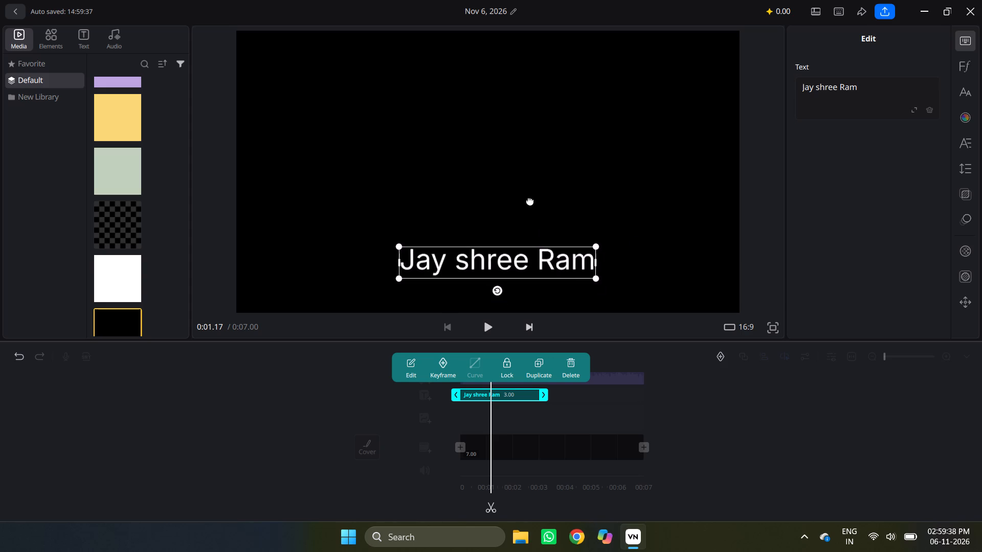
drag(530, 200, 547, 172)
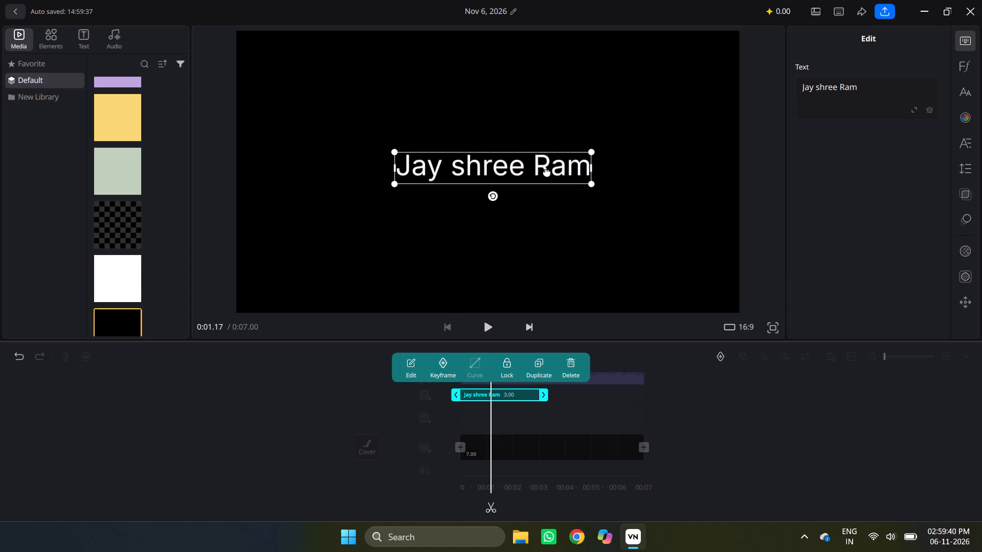
drag(547, 172, 545, 174)
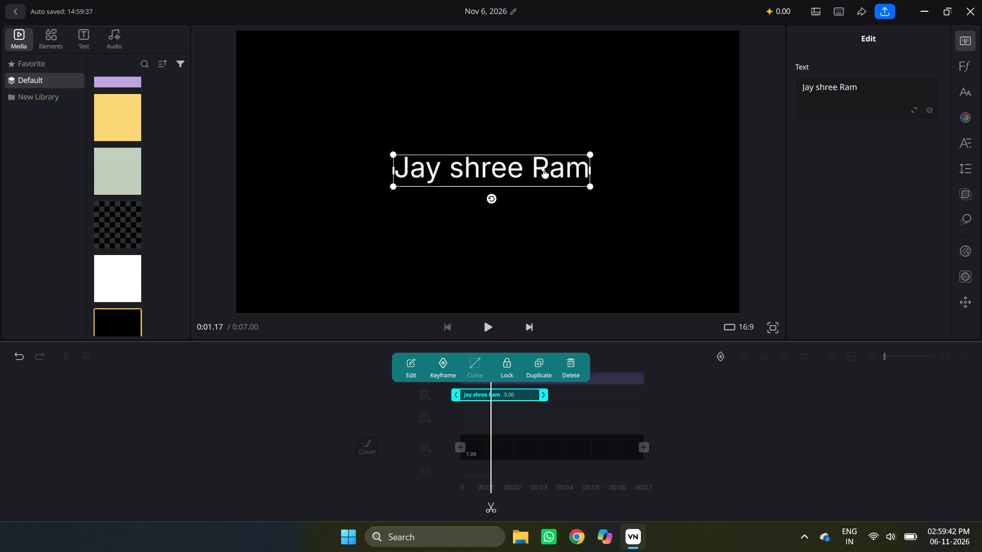
drag(545, 174, 542, 175)
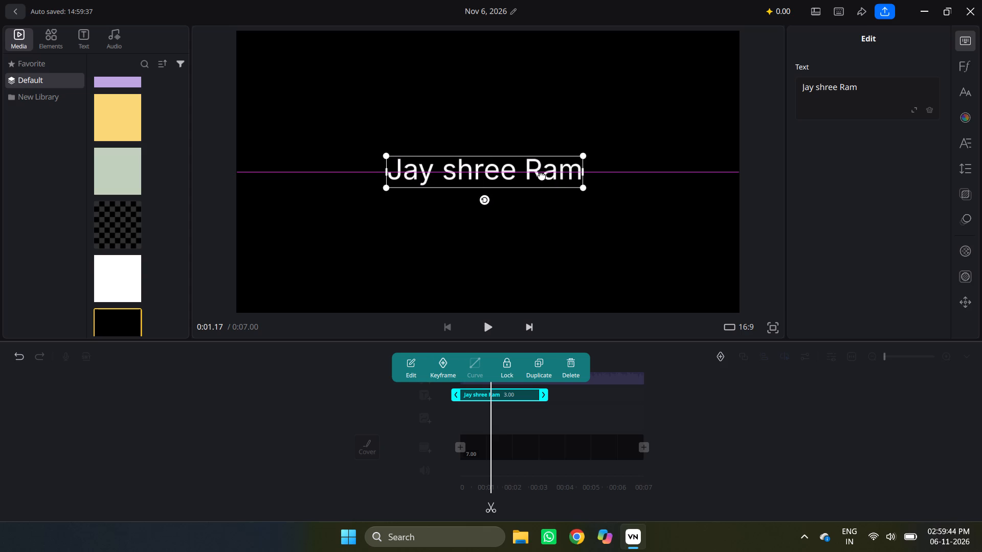
drag(542, 175, 543, 175)
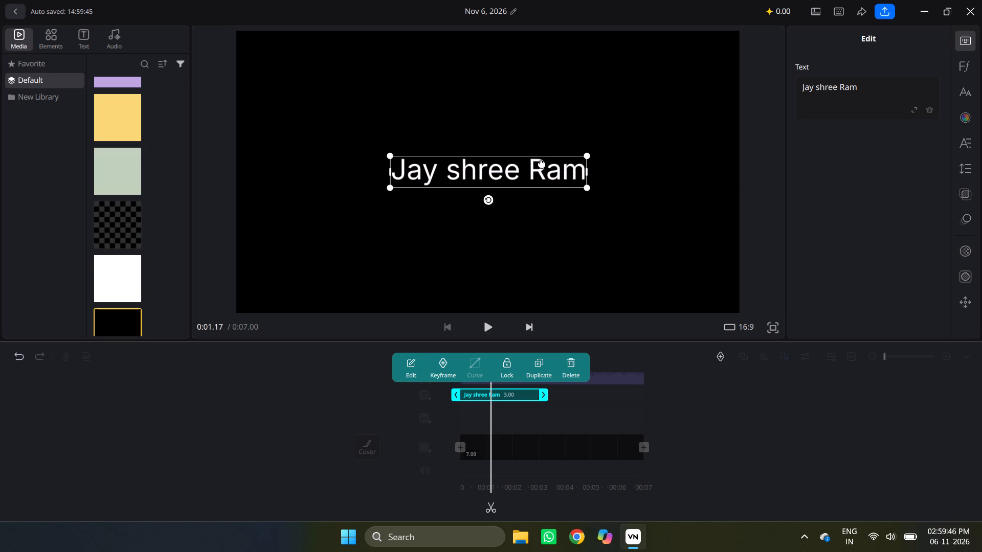
drag(542, 163, 541, 150)
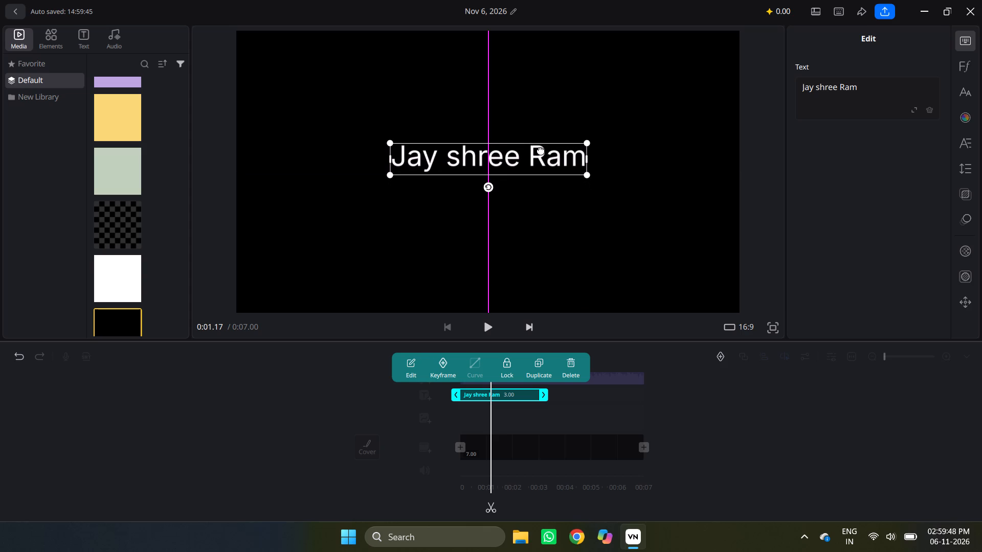
drag(541, 150, 540, 148)
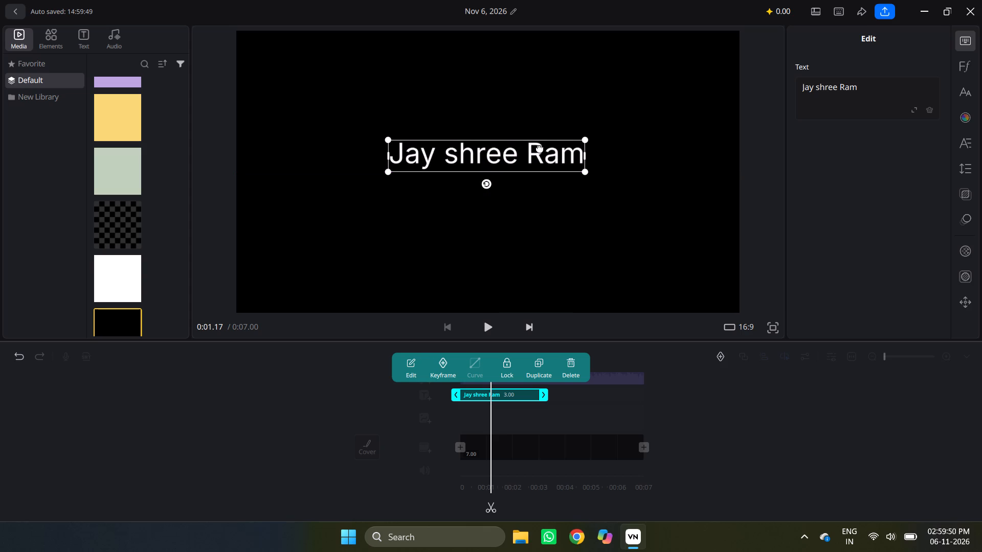
click(540, 148)
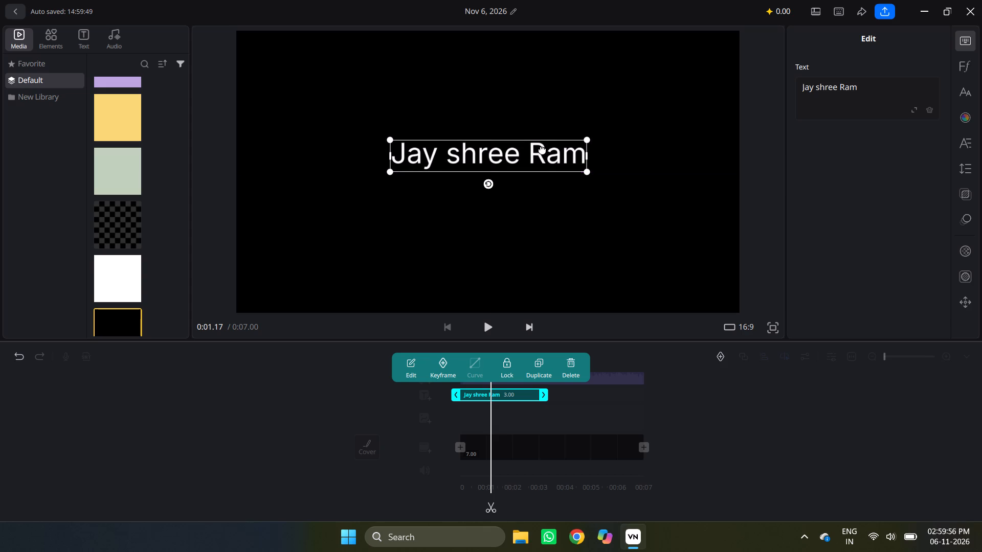
click(544, 223)
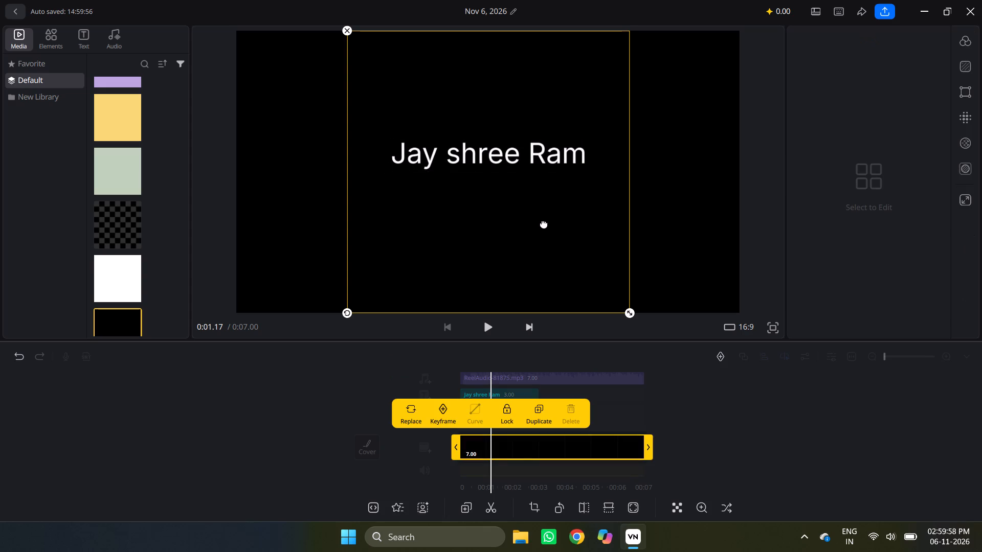
click(661, 207)
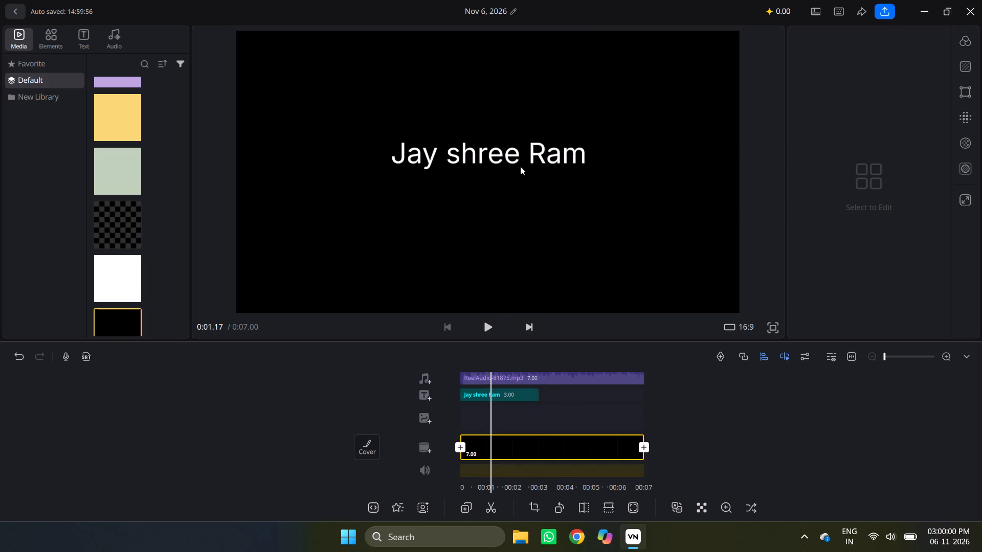
Set the font size of the "Jay shree Ram" title to 29, trying larger sizes first.
click(520, 166)
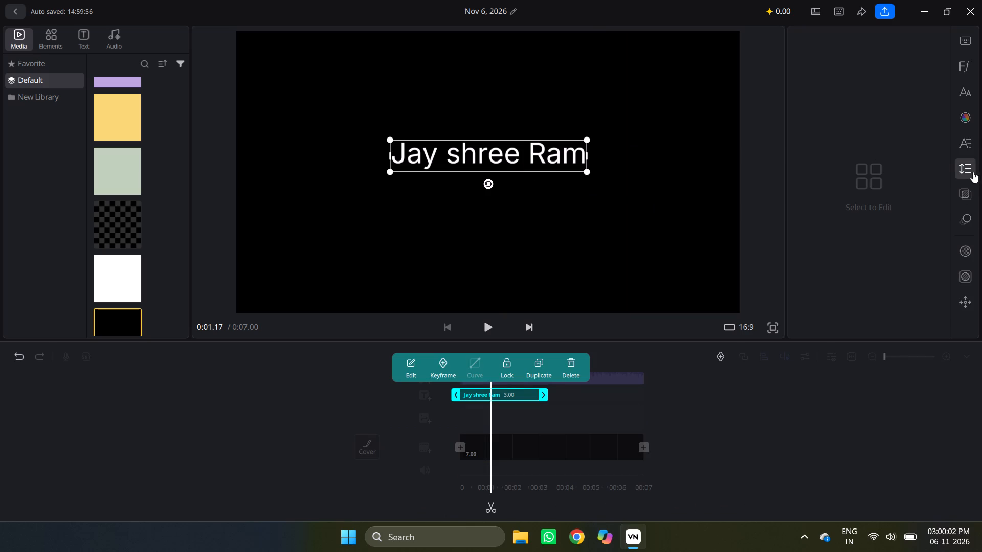
click(974, 94)
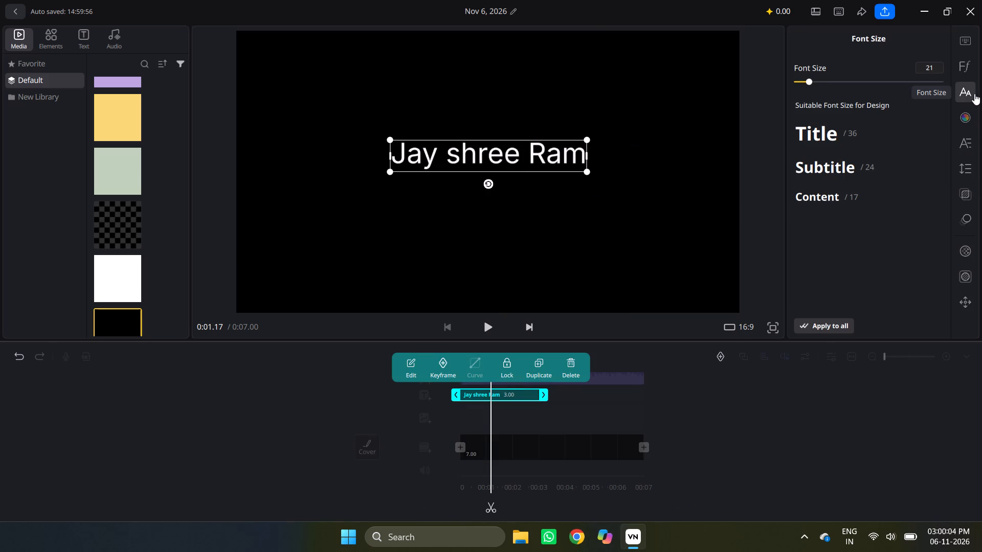
click(839, 134)
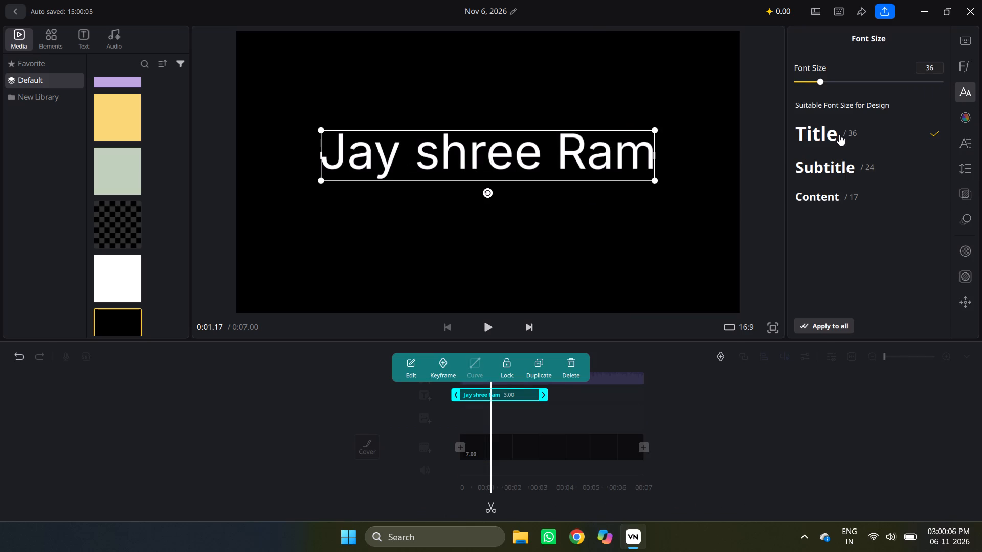
click(942, 81)
click(833, 80)
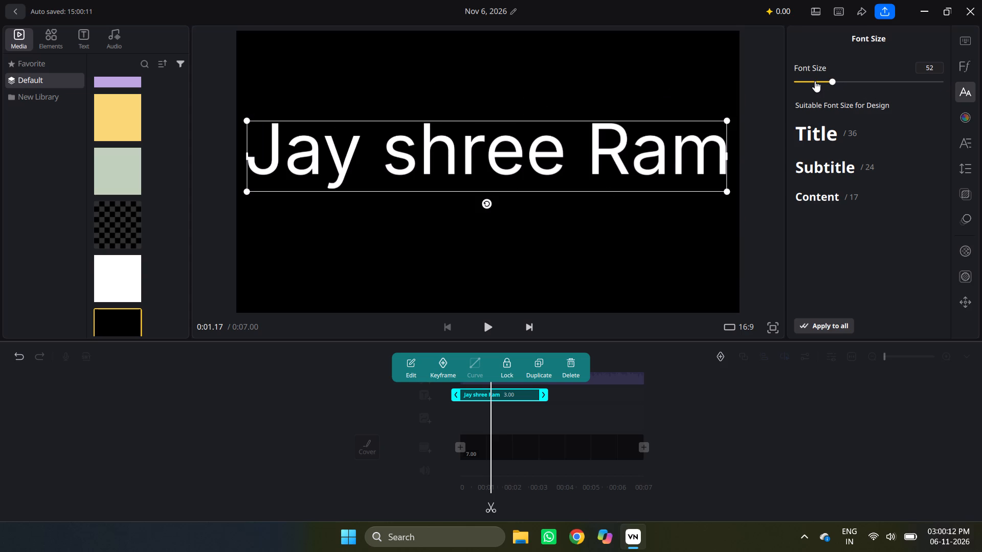
click(815, 81)
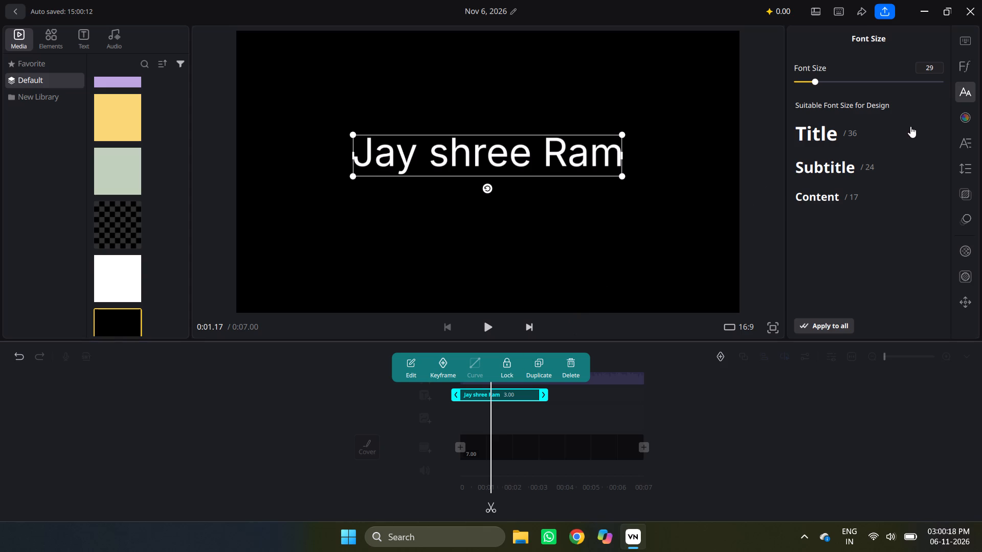
Format the "Jay shree Ram" title as bold and set its case to all capitals.
click(964, 136)
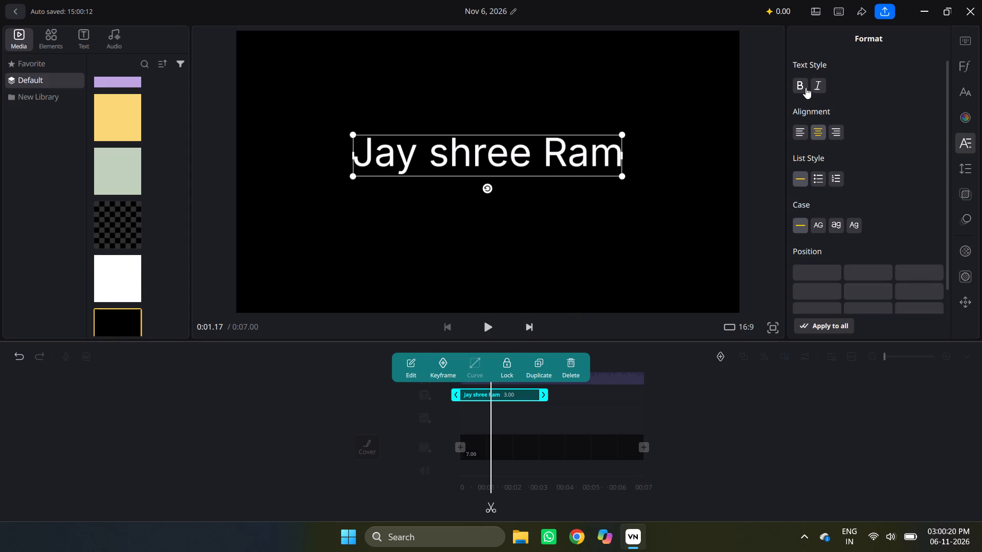
click(802, 83)
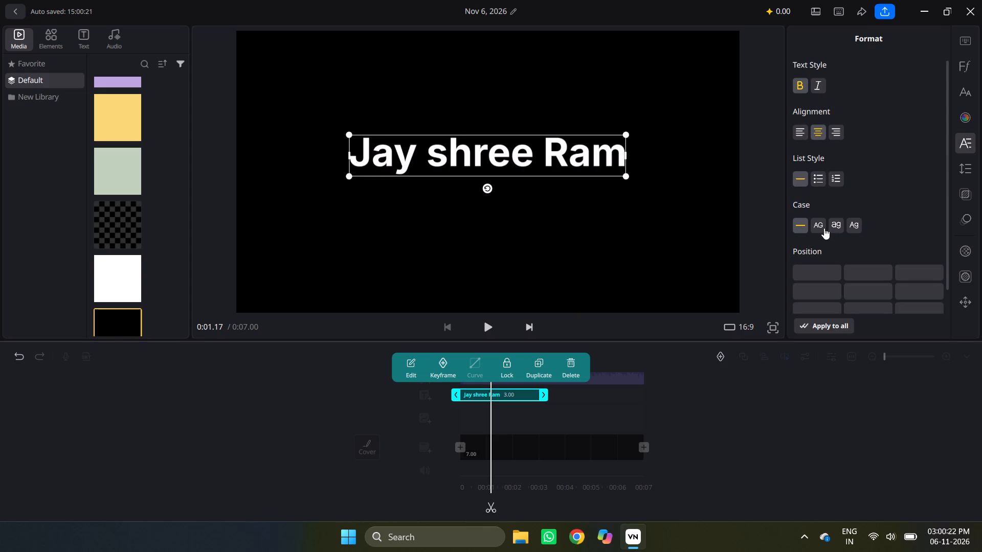
click(818, 224)
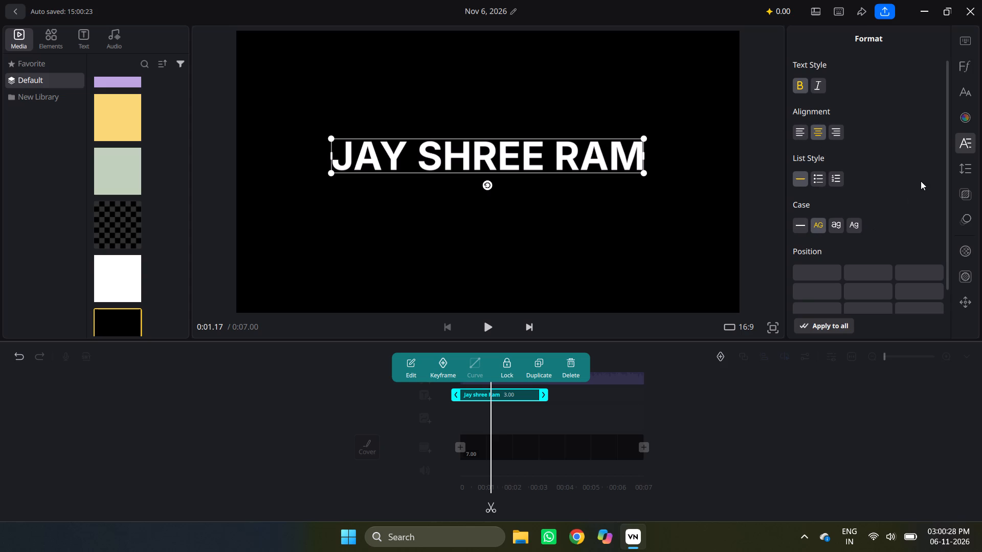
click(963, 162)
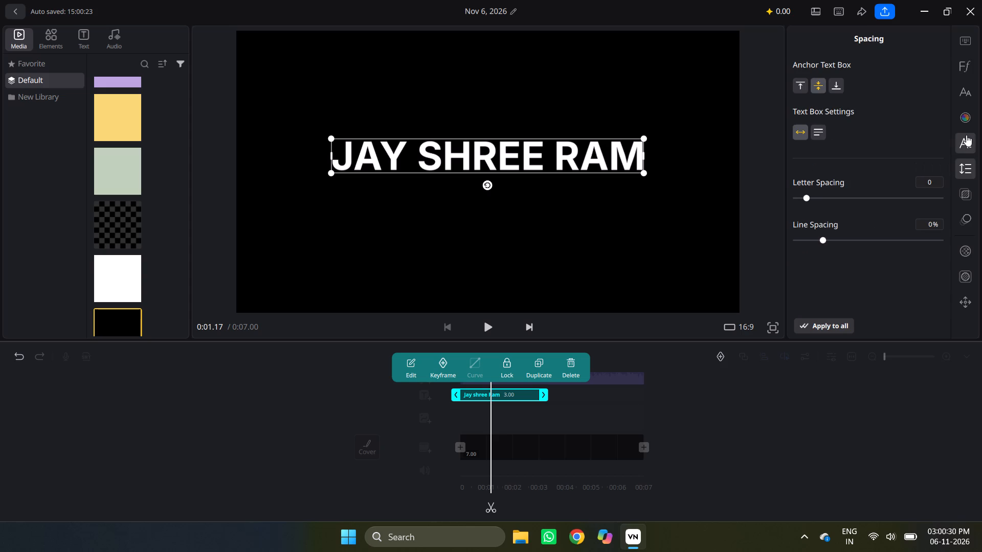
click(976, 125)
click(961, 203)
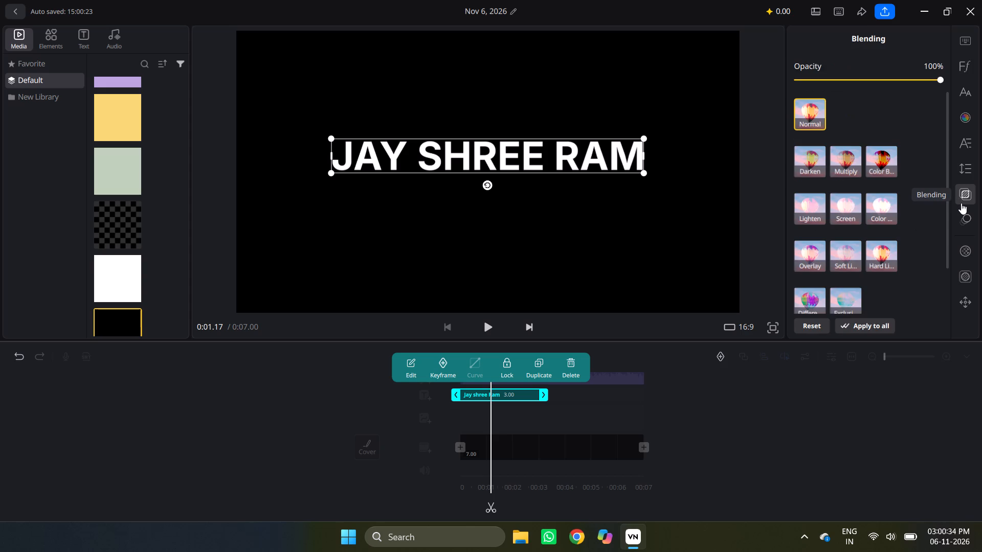
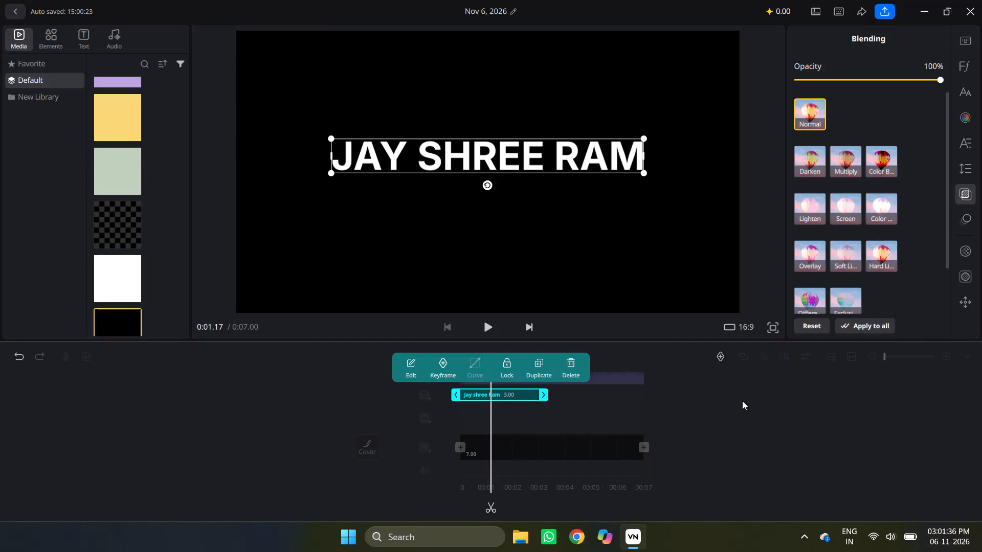
Duplicate the "Jay shree Ram" title clip on the timeline.
click(742, 401)
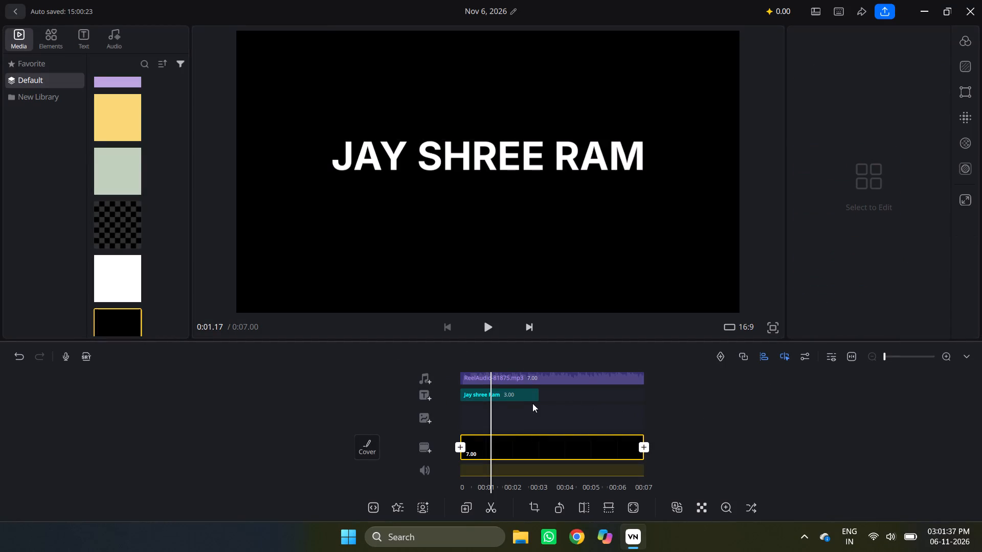
click(519, 395)
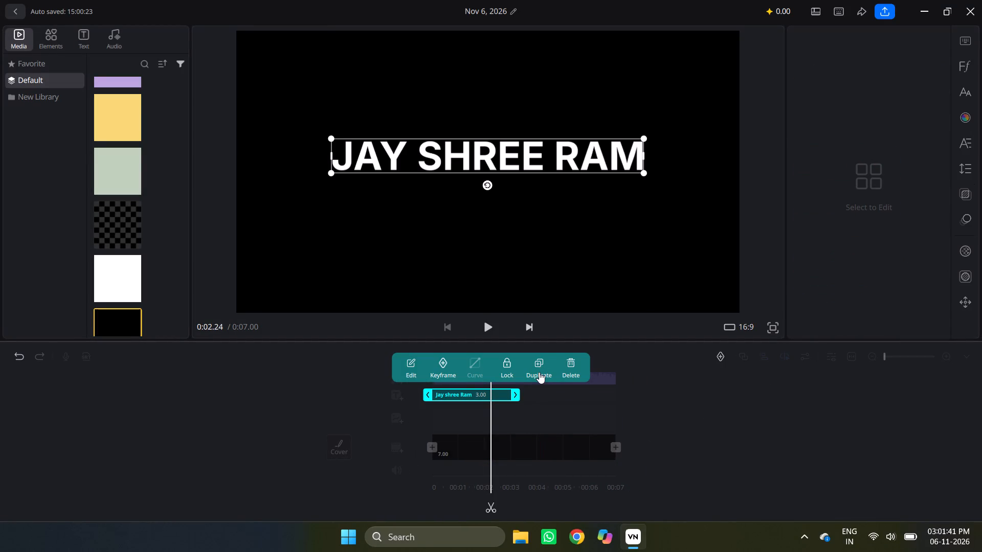
click(539, 372)
click(496, 398)
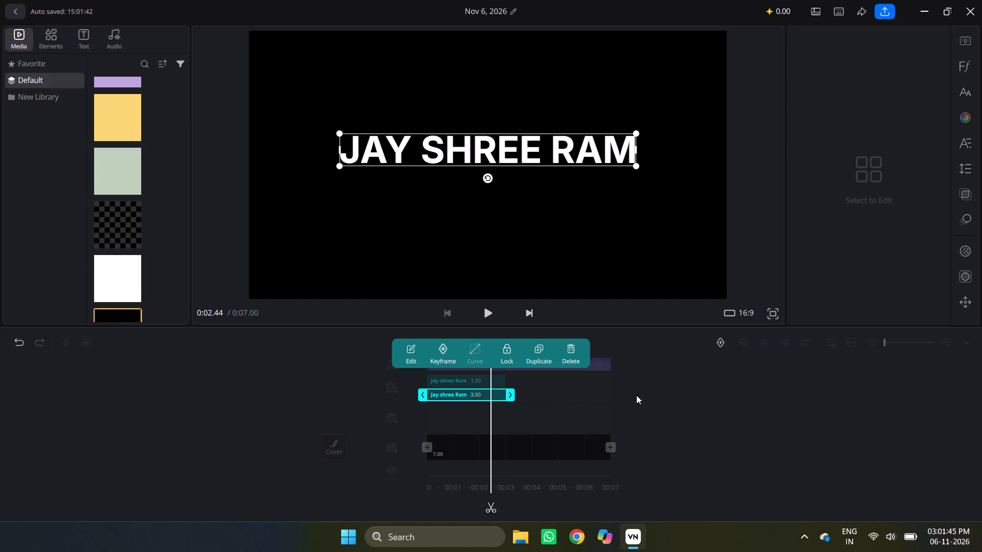
click(642, 395)
Select the upper of the two "Jay shree Ram" title clips and bring the playhead to the start of the timeline.
click(478, 382)
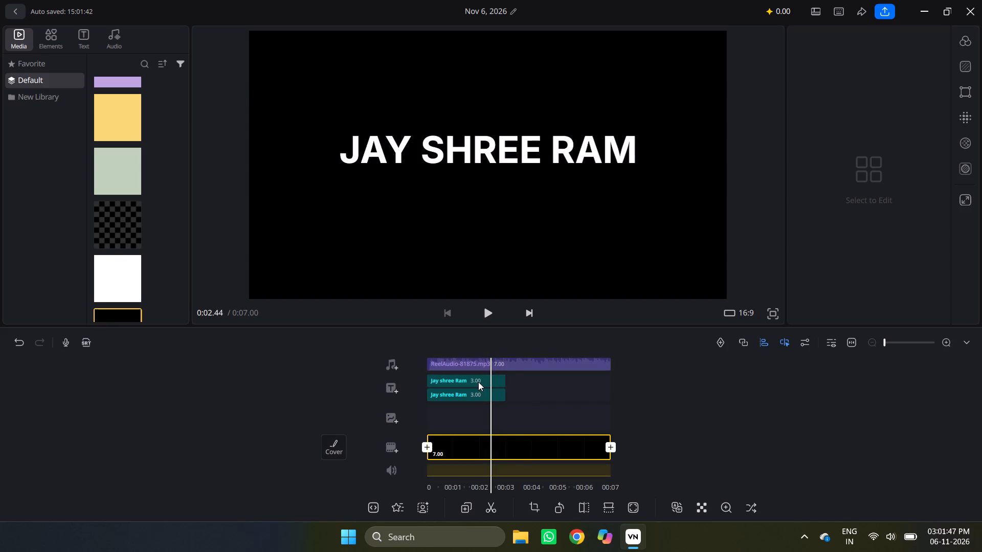
drag(459, 410, 546, 401)
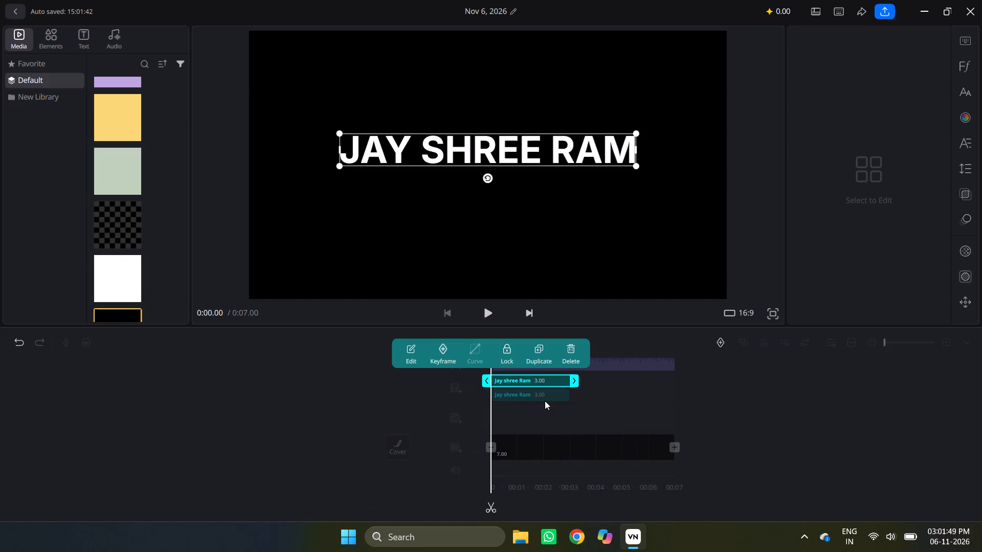
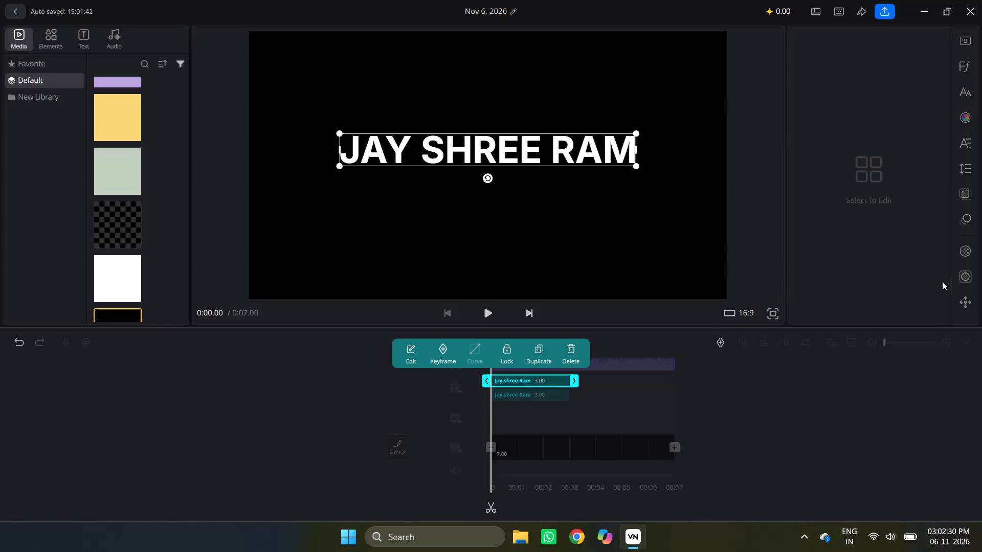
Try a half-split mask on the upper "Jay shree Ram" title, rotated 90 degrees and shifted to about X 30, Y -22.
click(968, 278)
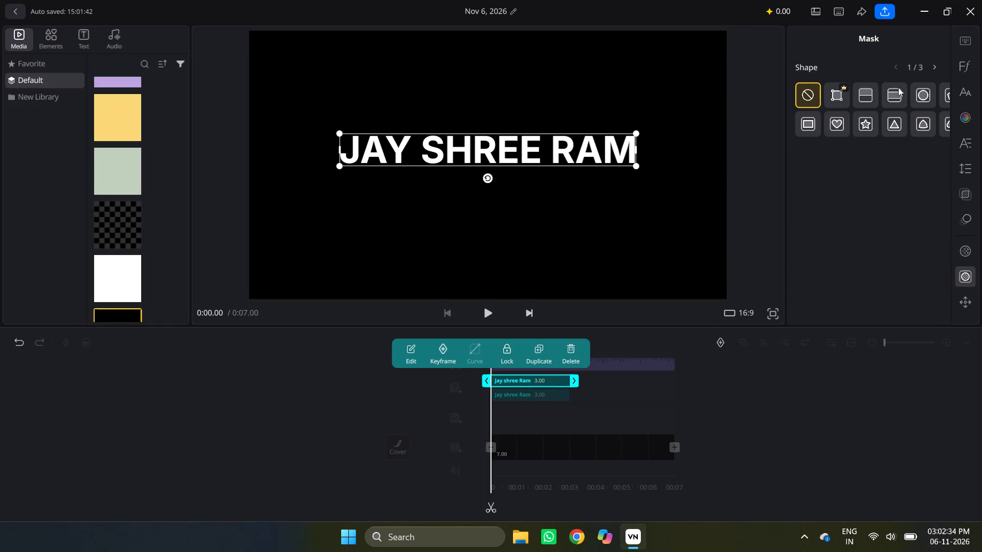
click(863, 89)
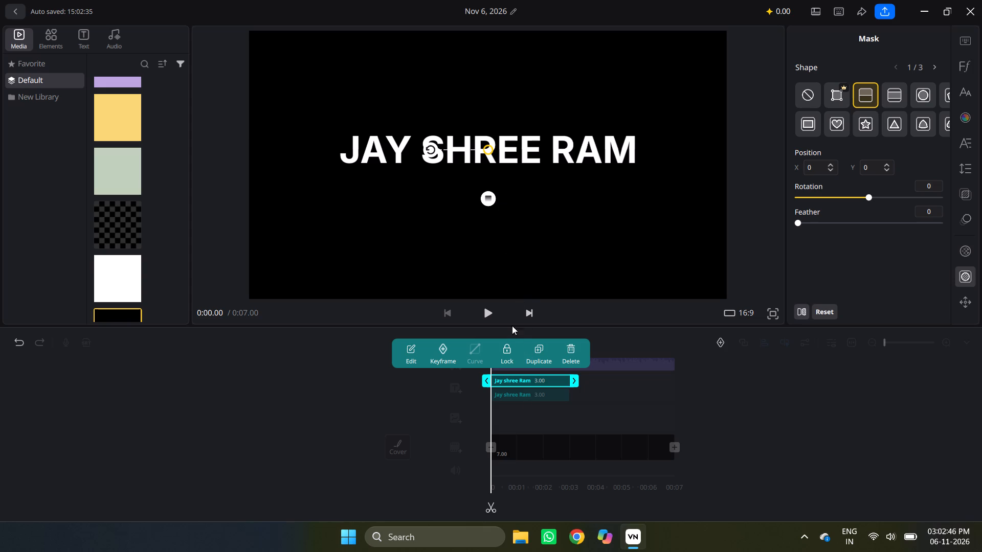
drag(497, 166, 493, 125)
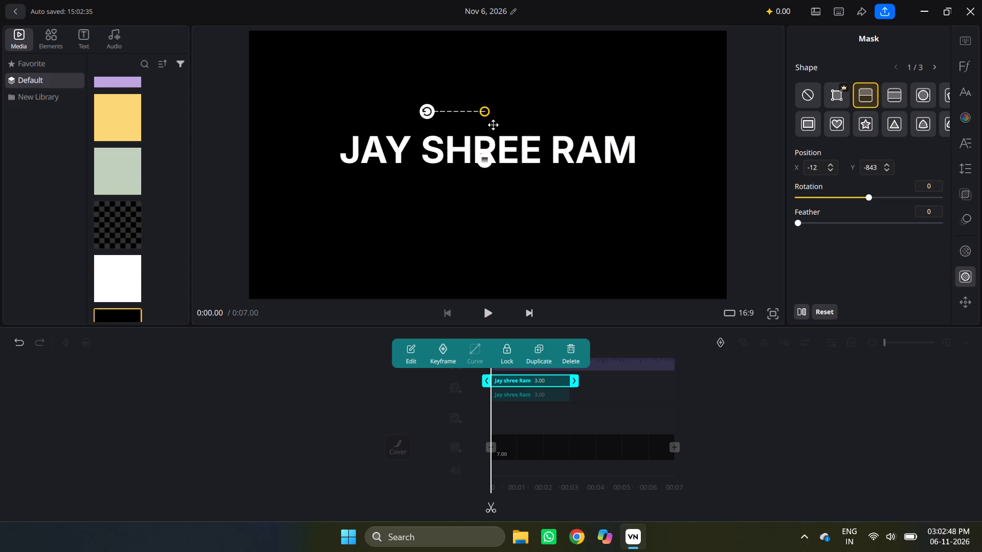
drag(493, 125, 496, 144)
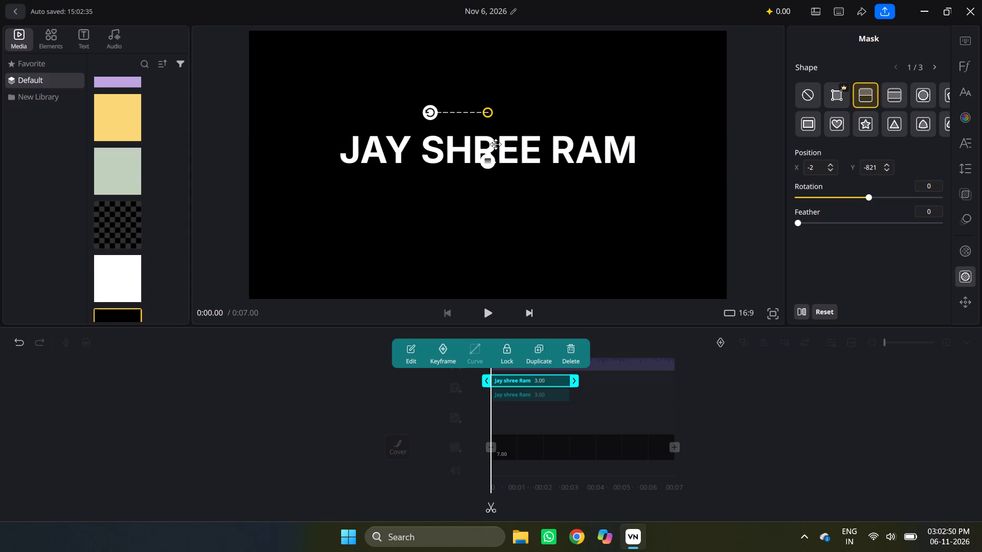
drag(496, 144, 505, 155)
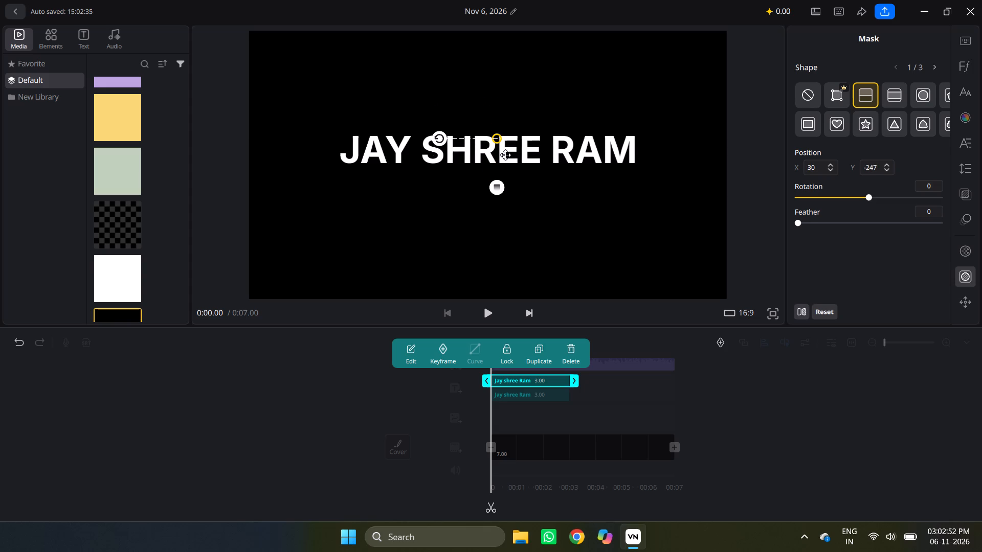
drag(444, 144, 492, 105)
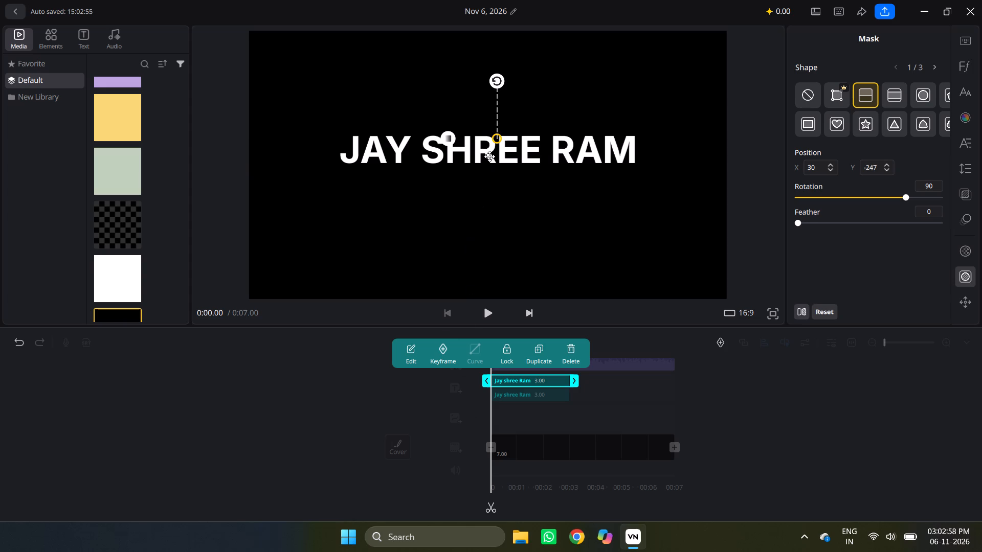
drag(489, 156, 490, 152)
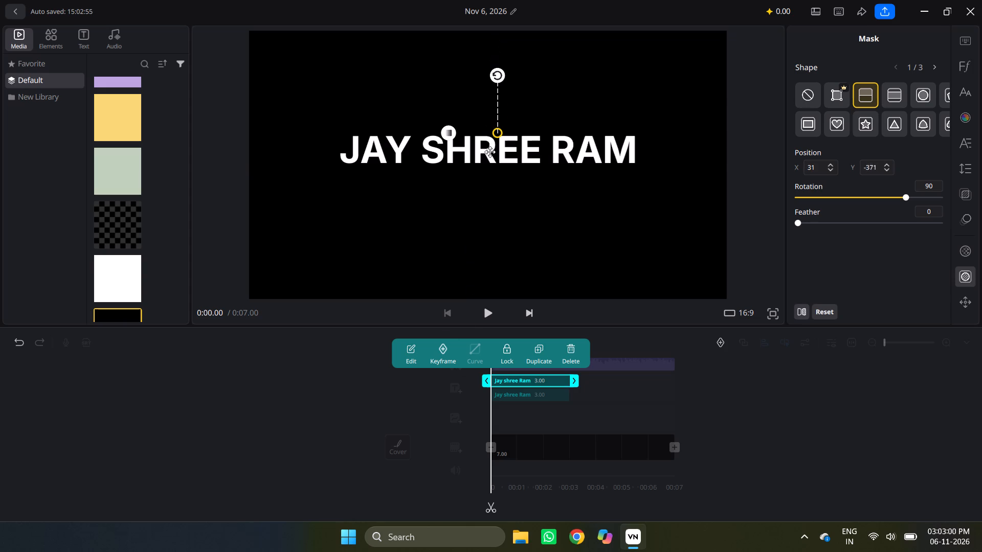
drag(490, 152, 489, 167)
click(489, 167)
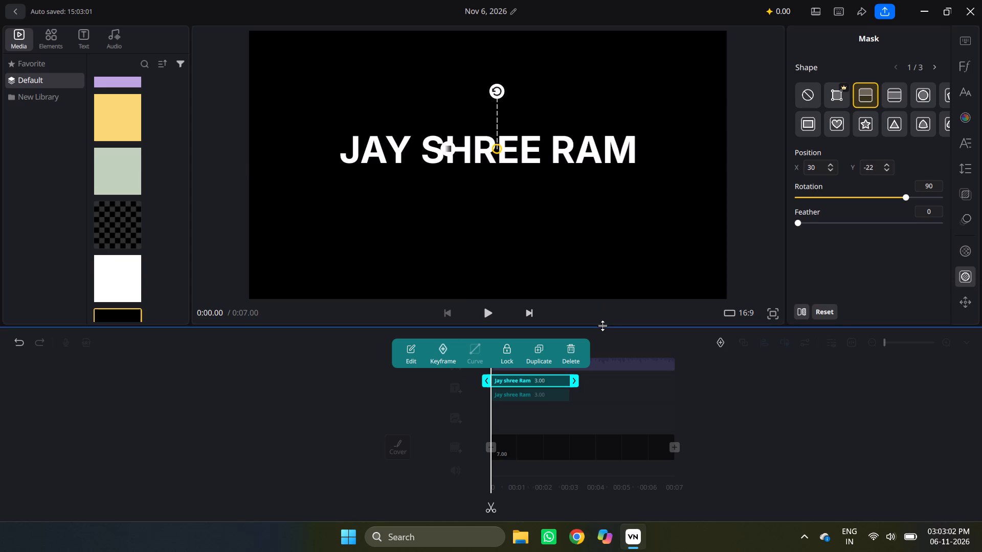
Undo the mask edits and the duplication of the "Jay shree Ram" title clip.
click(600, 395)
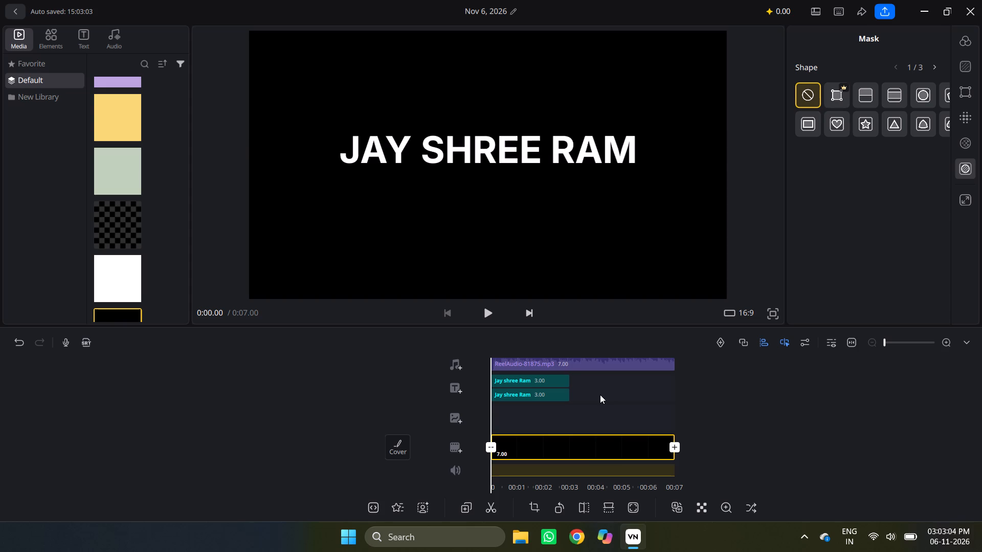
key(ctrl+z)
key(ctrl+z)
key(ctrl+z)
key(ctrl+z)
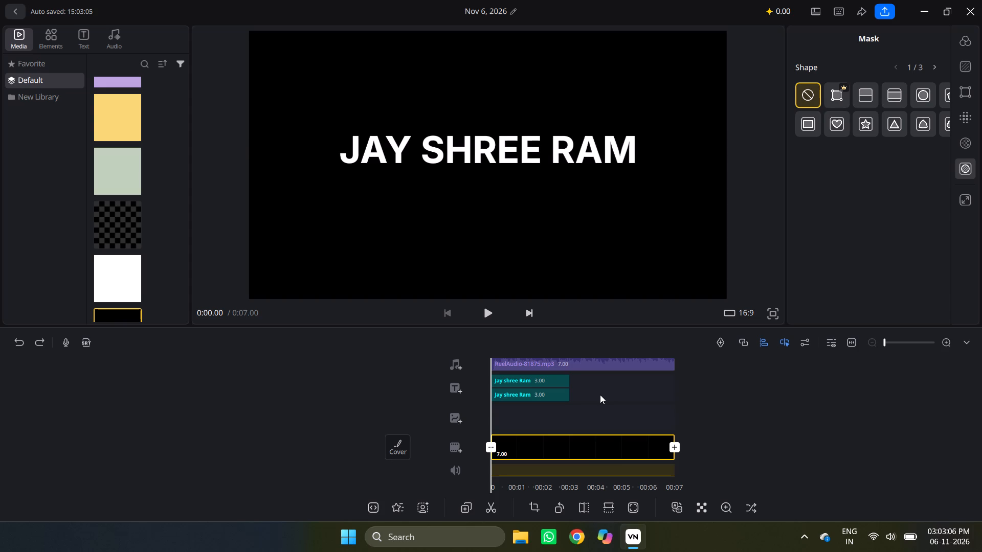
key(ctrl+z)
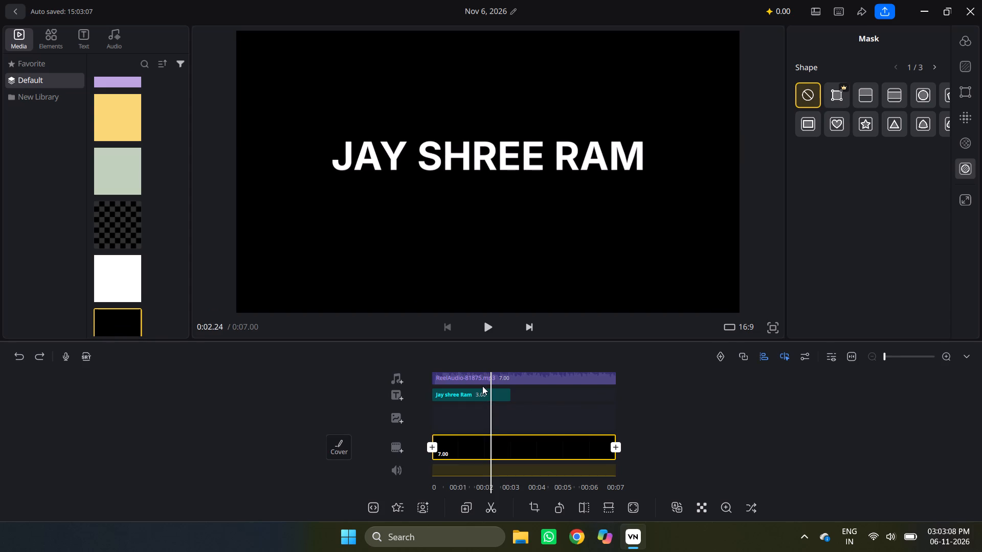
Move the single "Jay shree Ram" title down to the middle of the frame.
click(479, 393)
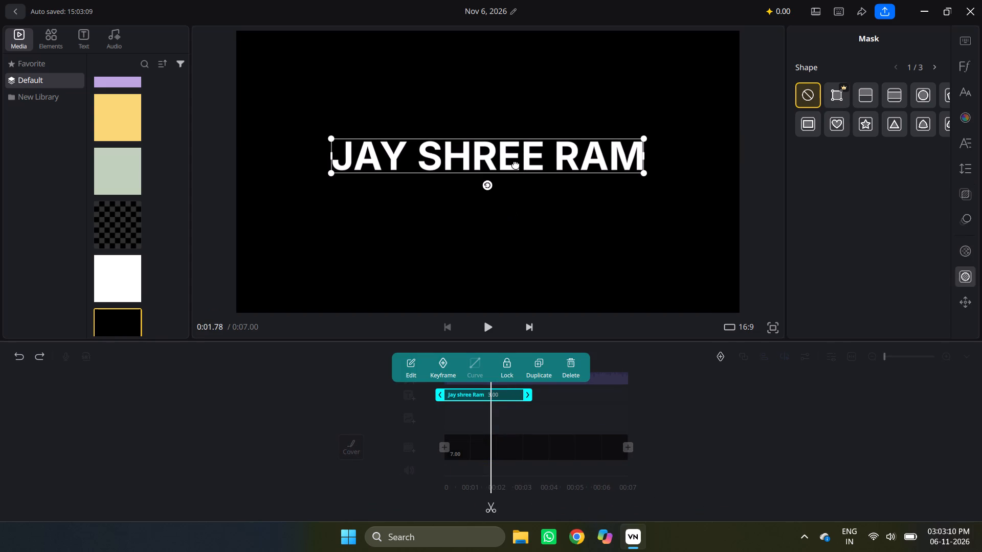
drag(516, 164, 516, 179)
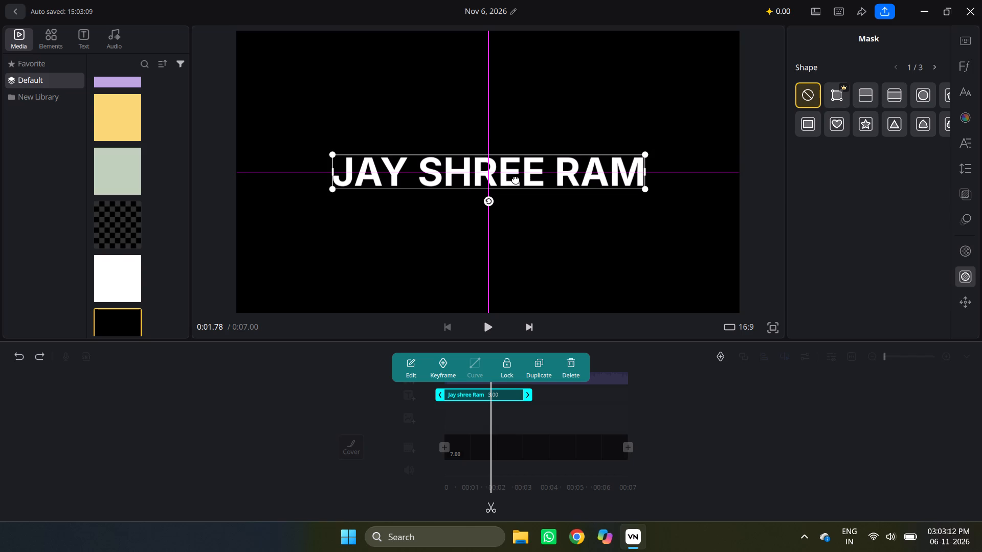
drag(516, 179, 516, 189)
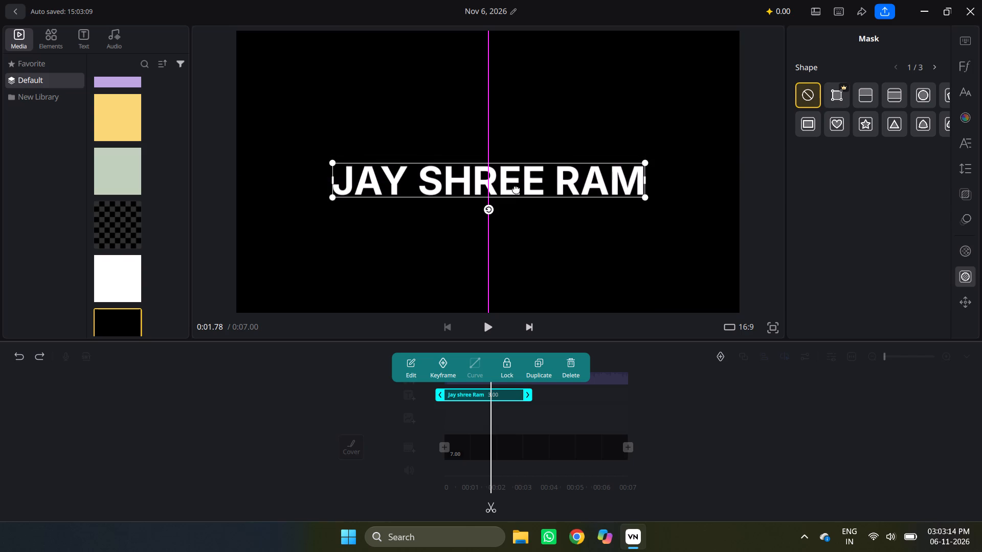
drag(516, 189, 516, 184)
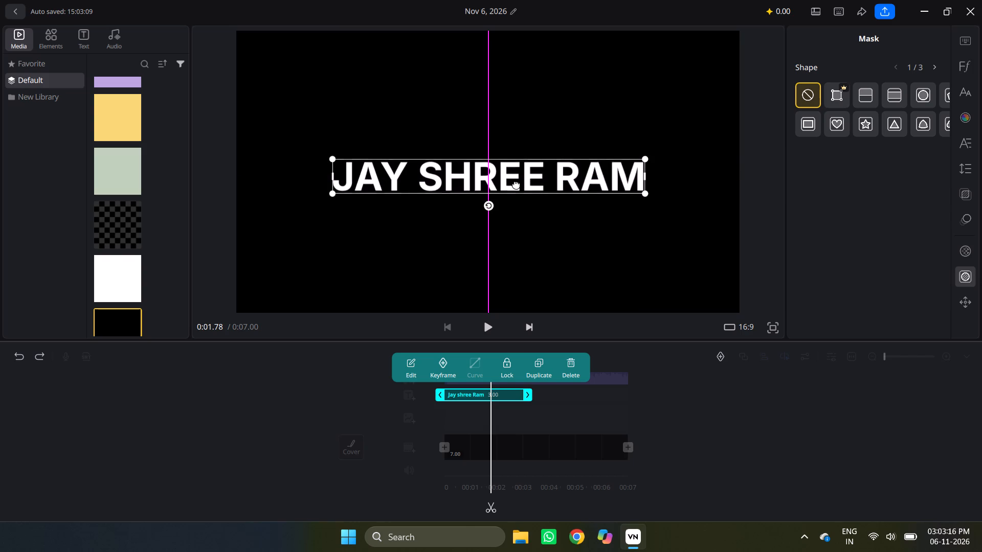
drag(516, 184, 514, 181)
click(514, 181)
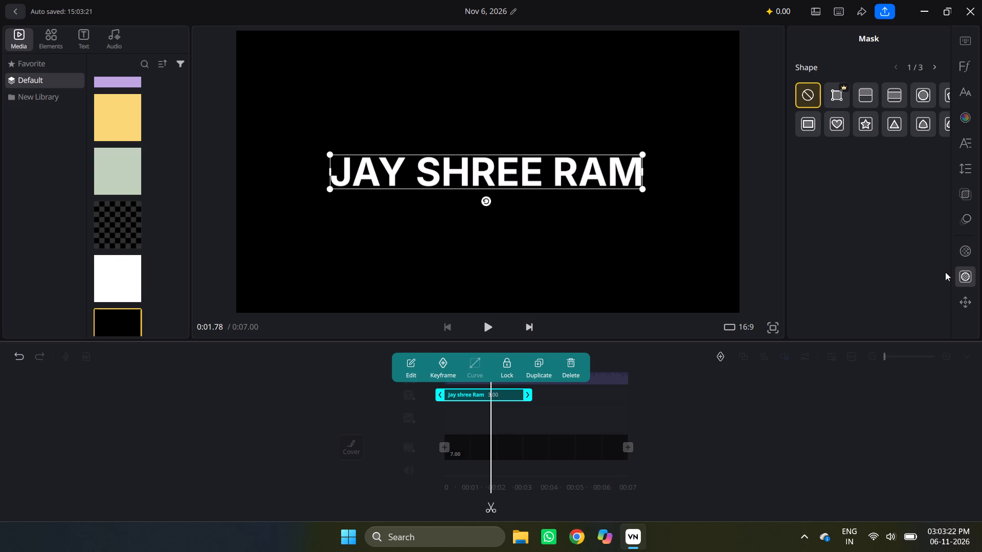
Apply the half-split mask to the "Jay shree Ram" title so only its top half shows.
click(965, 272)
click(965, 272)
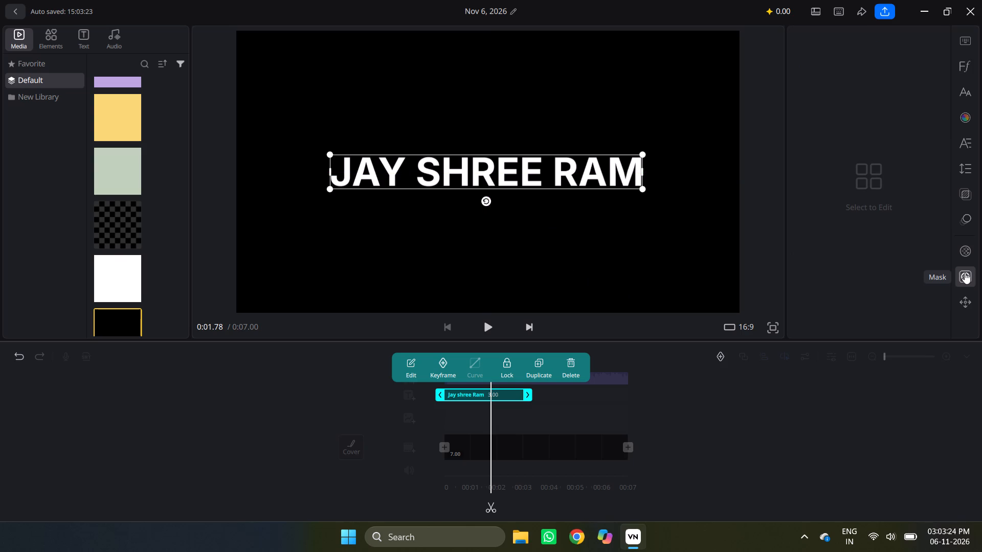
click(856, 97)
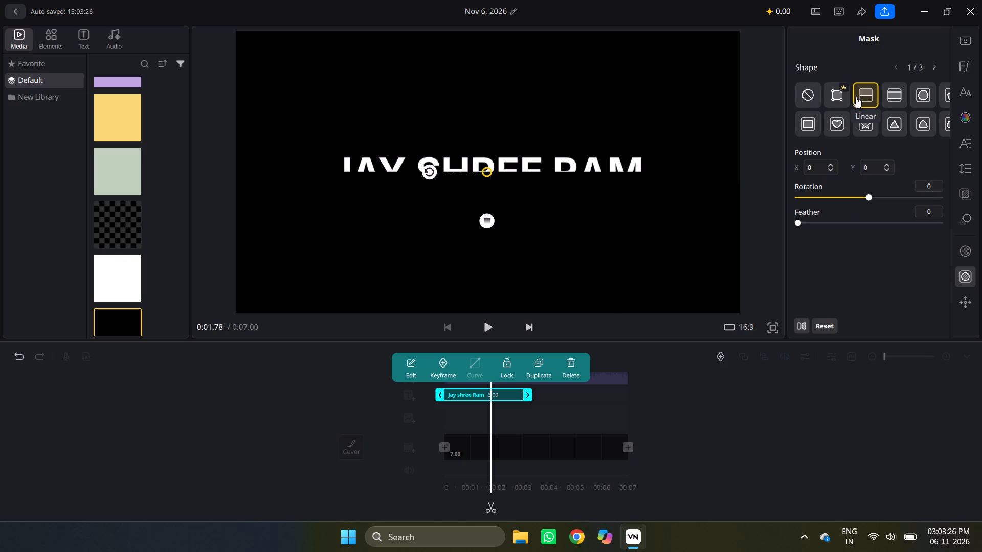
click(657, 381)
click(657, 381)
Duplicate the masked "Jay shree Ram" title clip on the timeline.
click(502, 393)
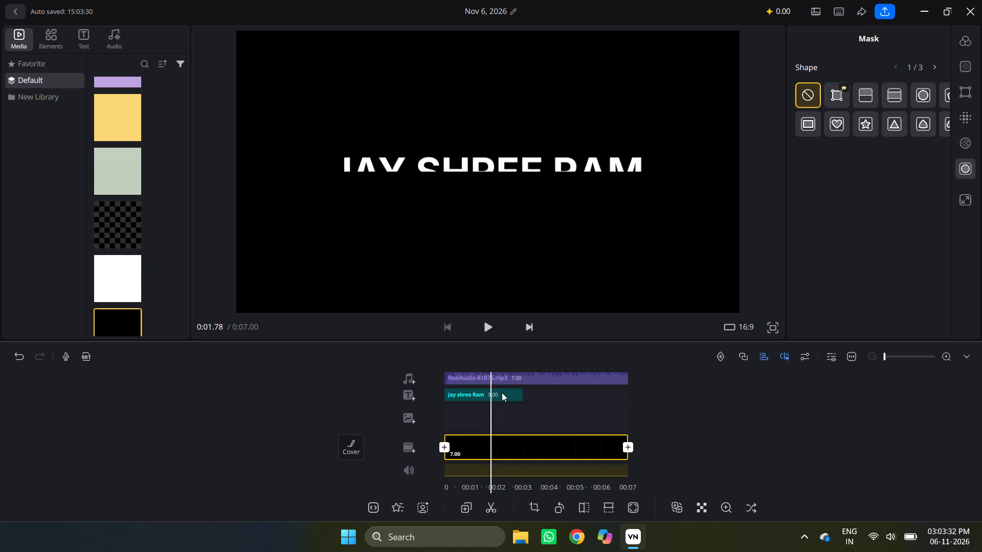
click(539, 380)
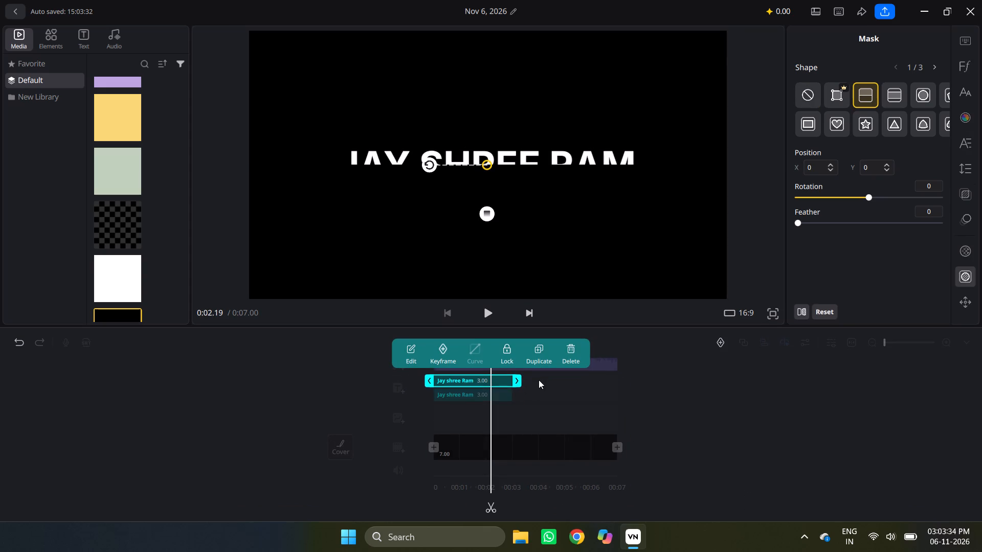
Reapply the half-split mask on the lower "Jay shree Ram" clip and rotate it to -180 degrees to reveal the text's bottom half.
click(498, 393)
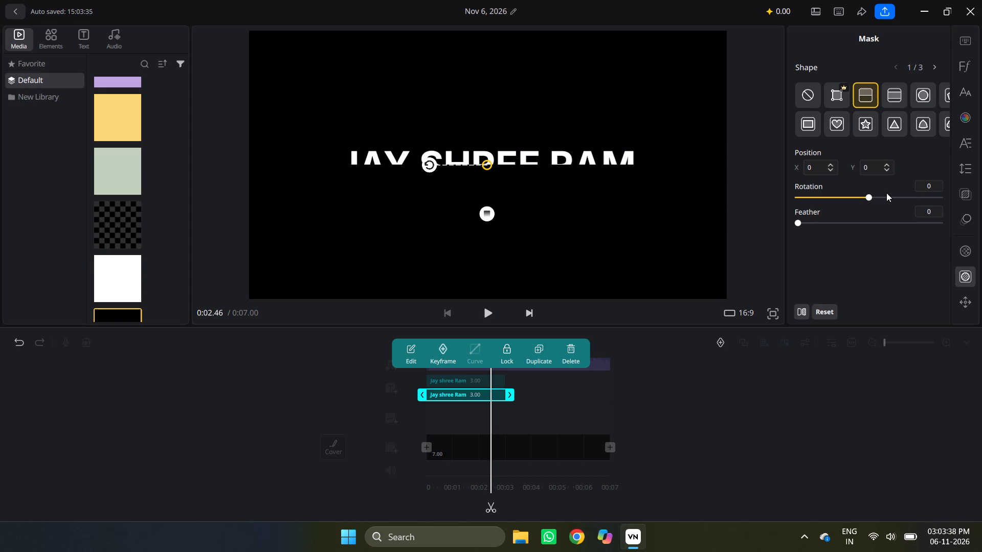
click(817, 93)
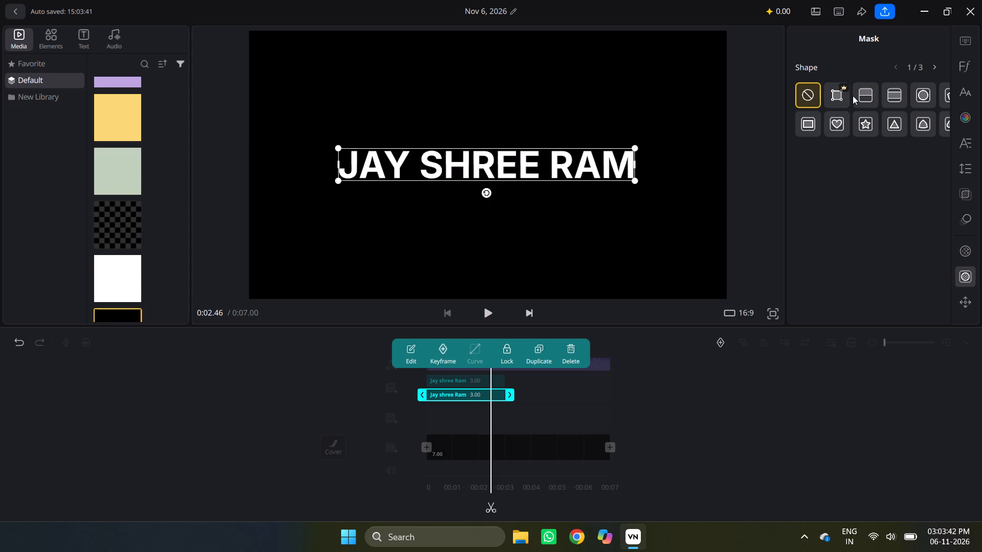
click(865, 97)
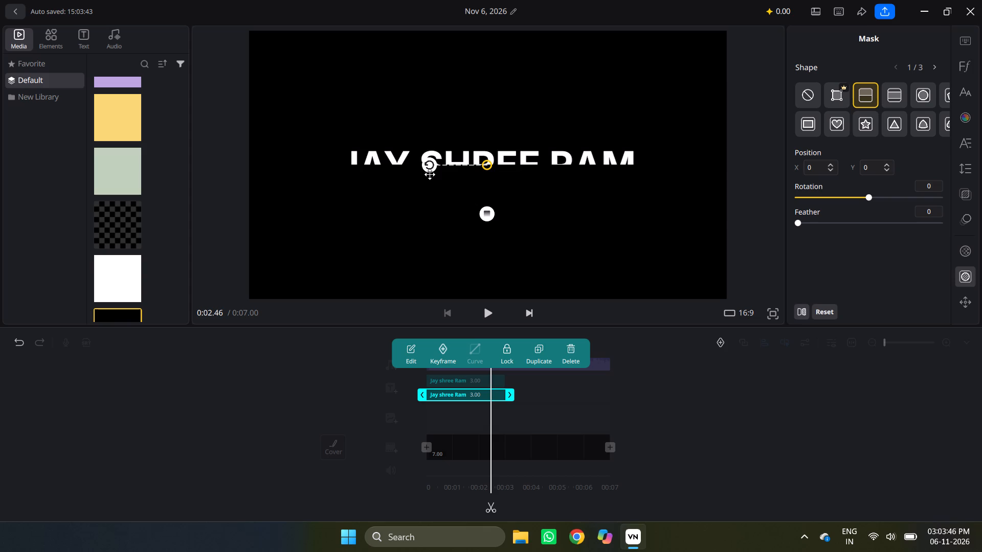
drag(428, 169, 538, 147)
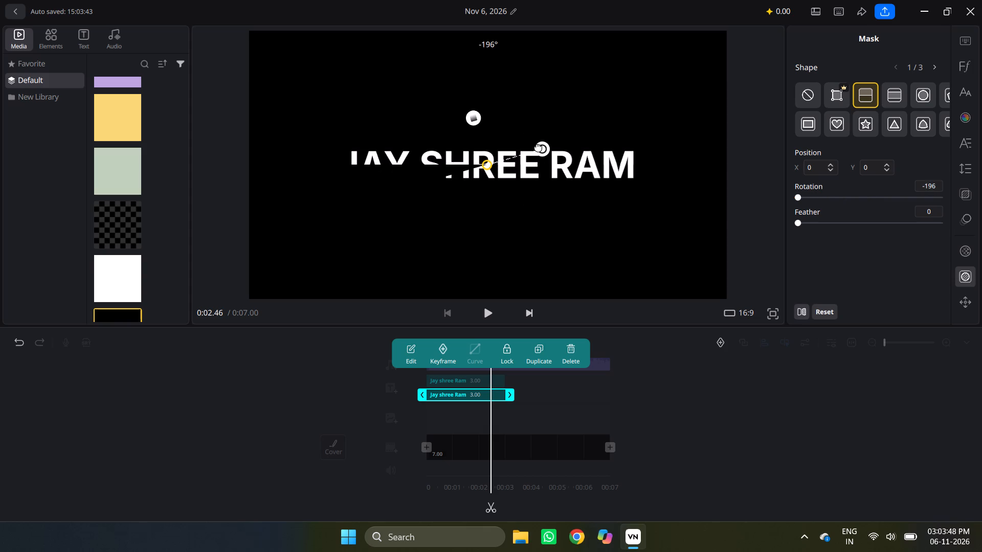
drag(538, 147, 551, 160)
click(666, 399)
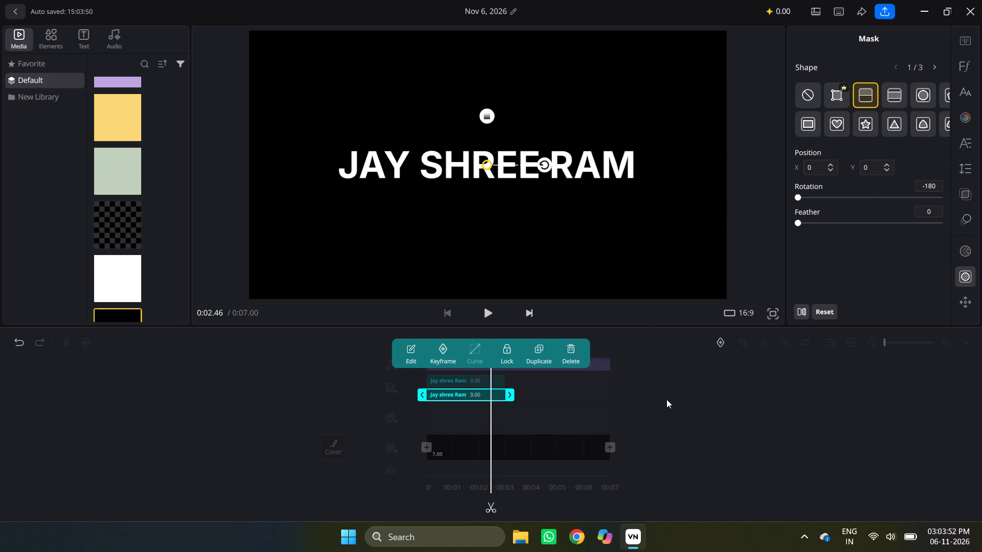
Add a keyframe at 0:00.00 to the upper "Jay shree Ram" title clip.
click(460, 381)
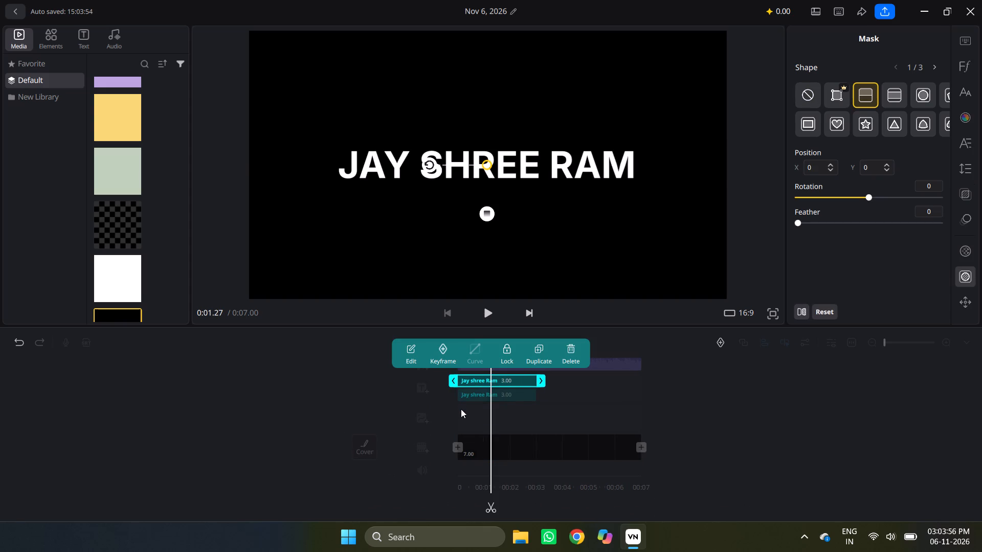
drag(461, 409, 572, 406)
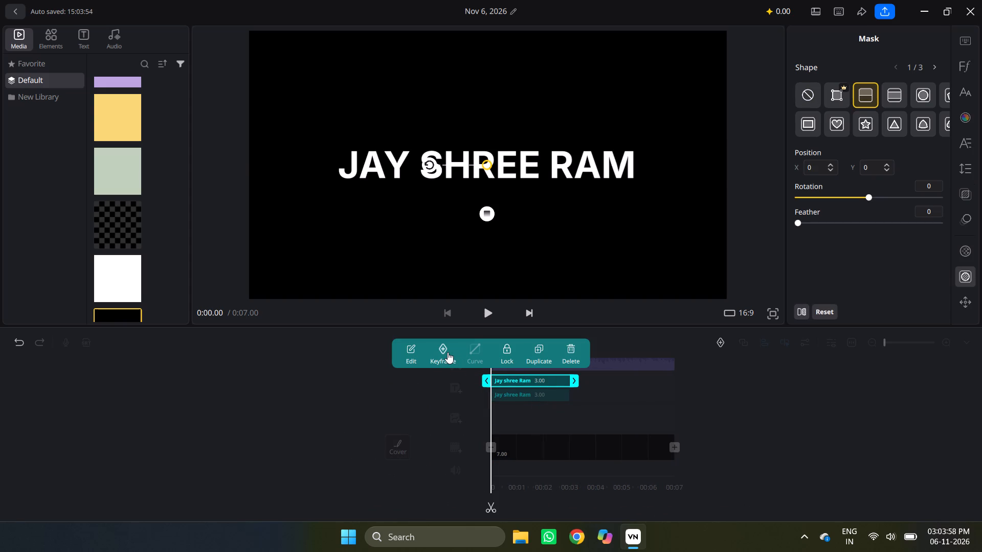
click(448, 352)
Extend both "Jay shree Ram" title clips to 7.00 seconds, matching the end of the background clip.
drag(518, 412, 455, 415)
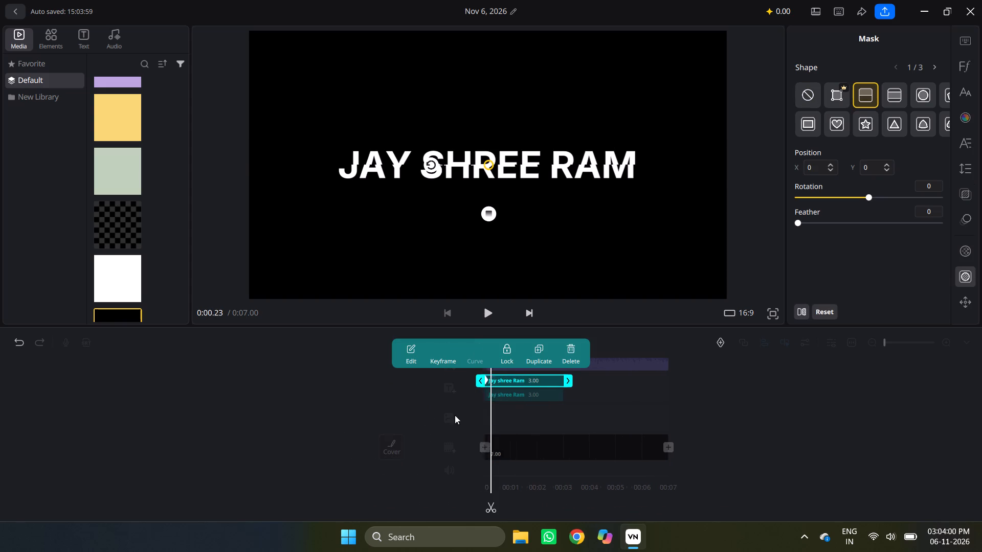
drag(455, 415, 409, 414)
drag(502, 420, 582, 434)
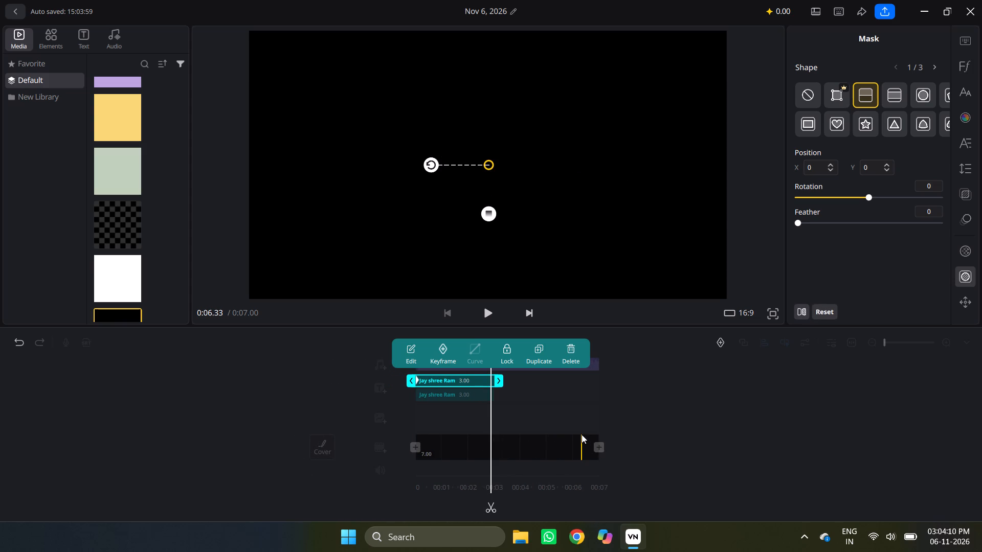
drag(500, 381, 606, 390)
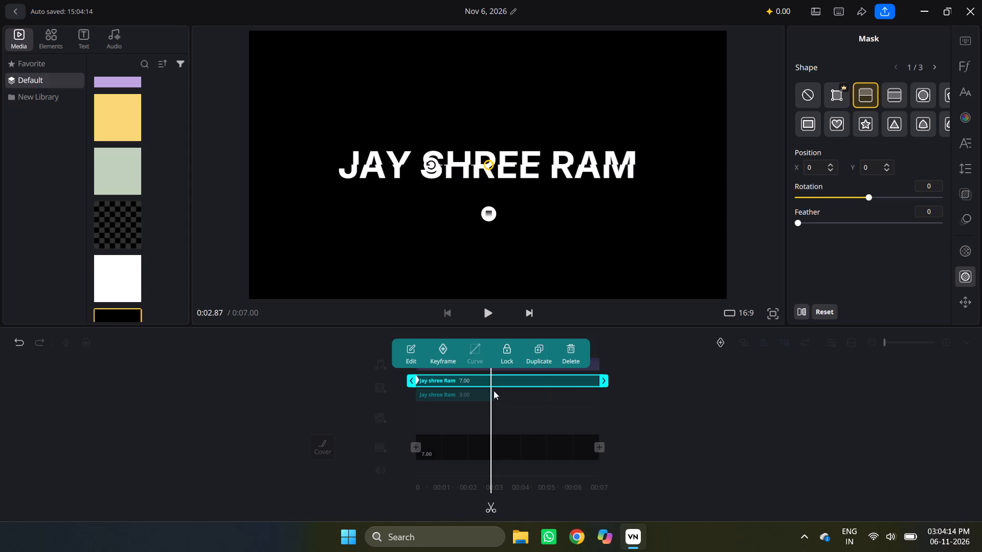
click(484, 390)
drag(505, 397, 611, 393)
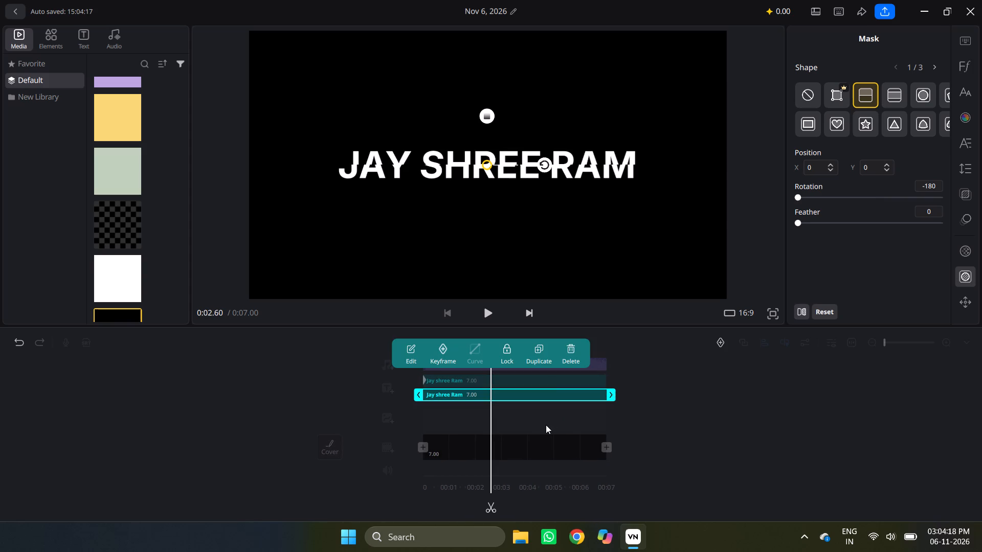
Add a second keyframe to the upper "Jay shree Ram" title clip at about 2.95 seconds.
click(546, 425)
drag(520, 413, 498, 416)
click(486, 378)
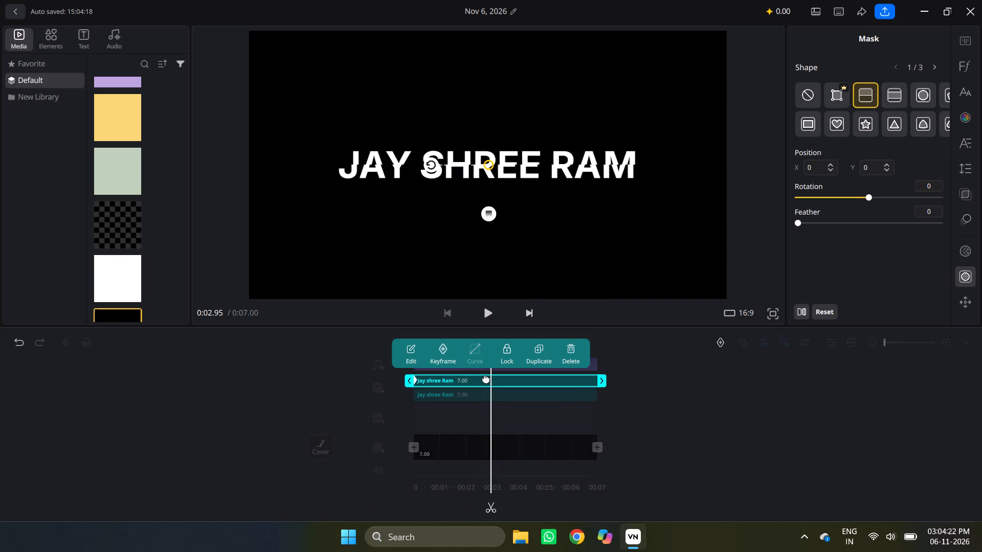
click(444, 349)
At 0:07.00, shift the upper title's mask straight up by 1000, keeping its rotation at 0.
drag(538, 403, 431, 406)
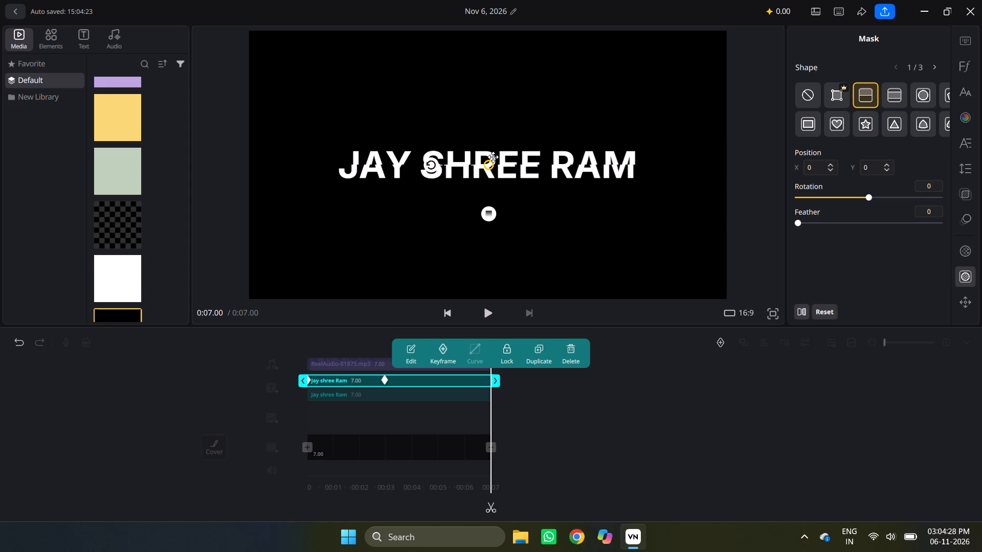
drag(493, 157, 488, 10)
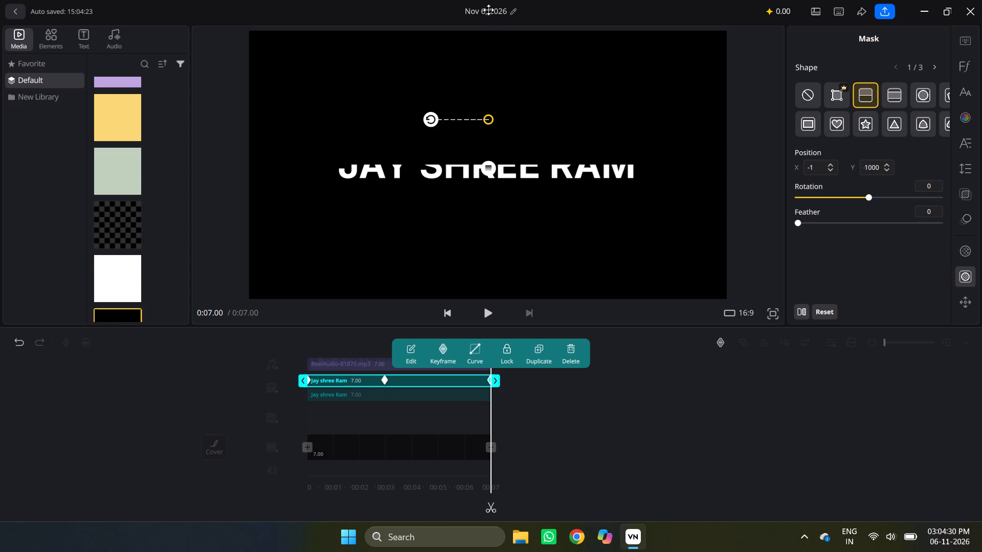
drag(488, 10, 488, 0)
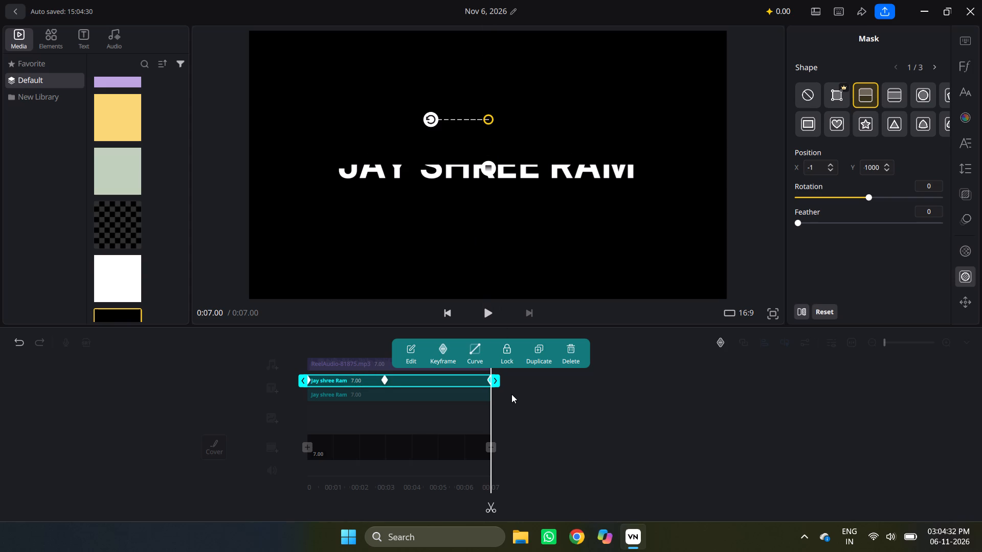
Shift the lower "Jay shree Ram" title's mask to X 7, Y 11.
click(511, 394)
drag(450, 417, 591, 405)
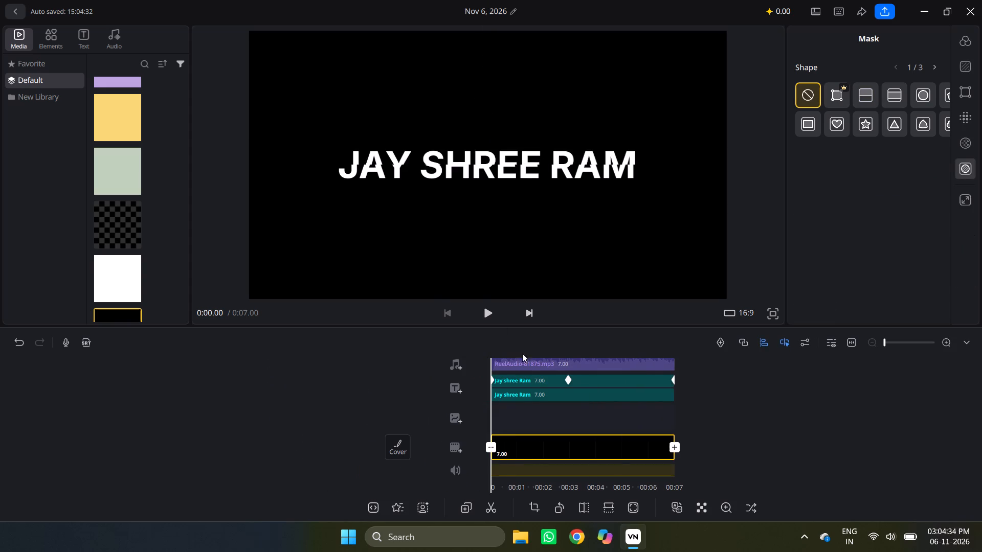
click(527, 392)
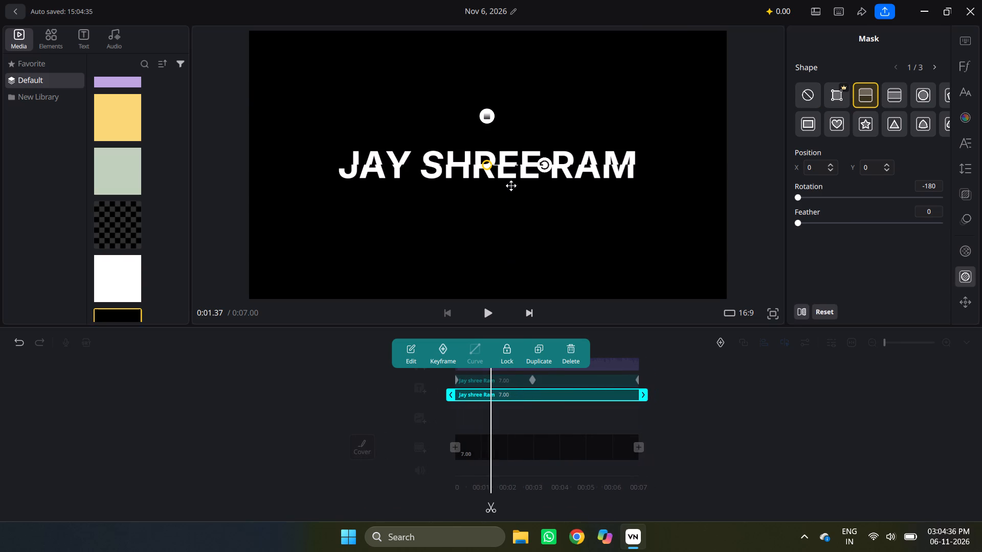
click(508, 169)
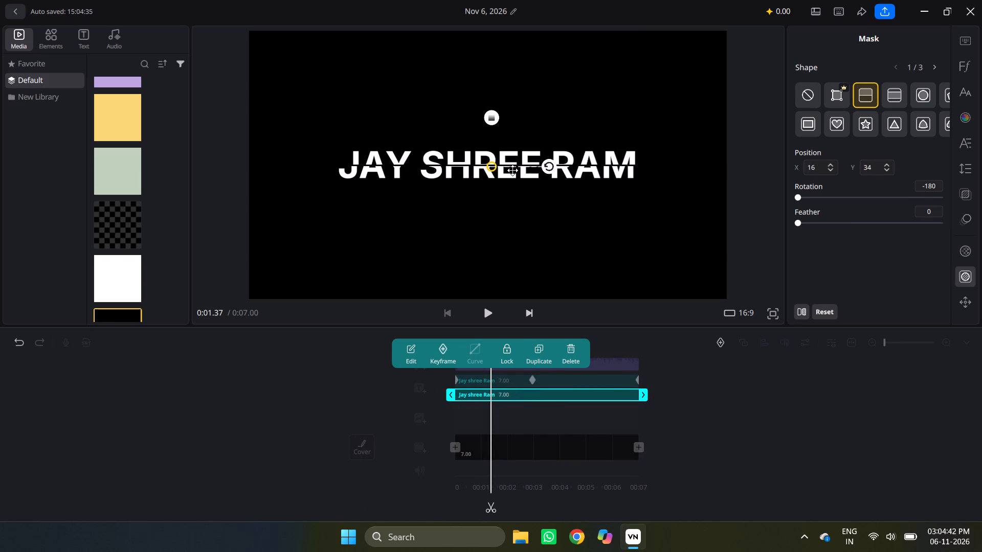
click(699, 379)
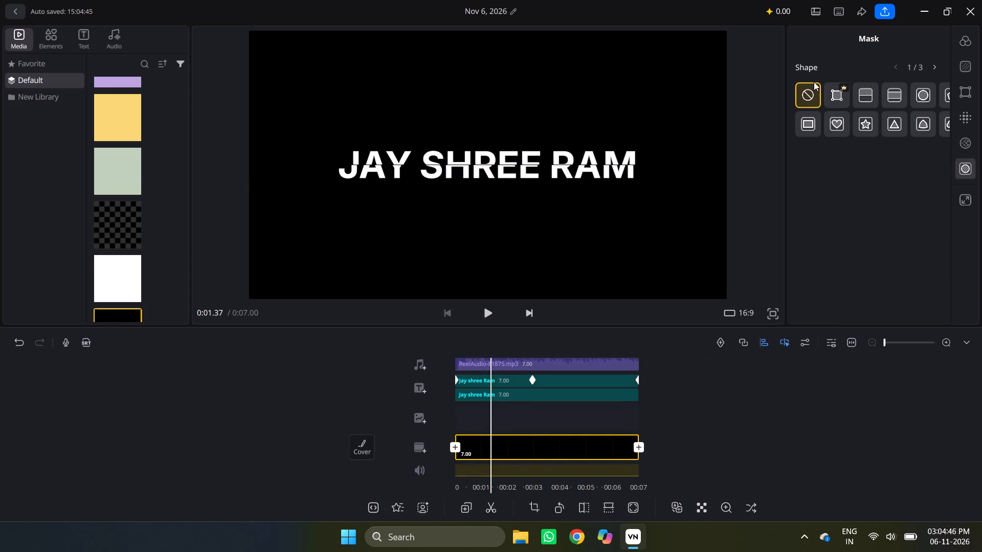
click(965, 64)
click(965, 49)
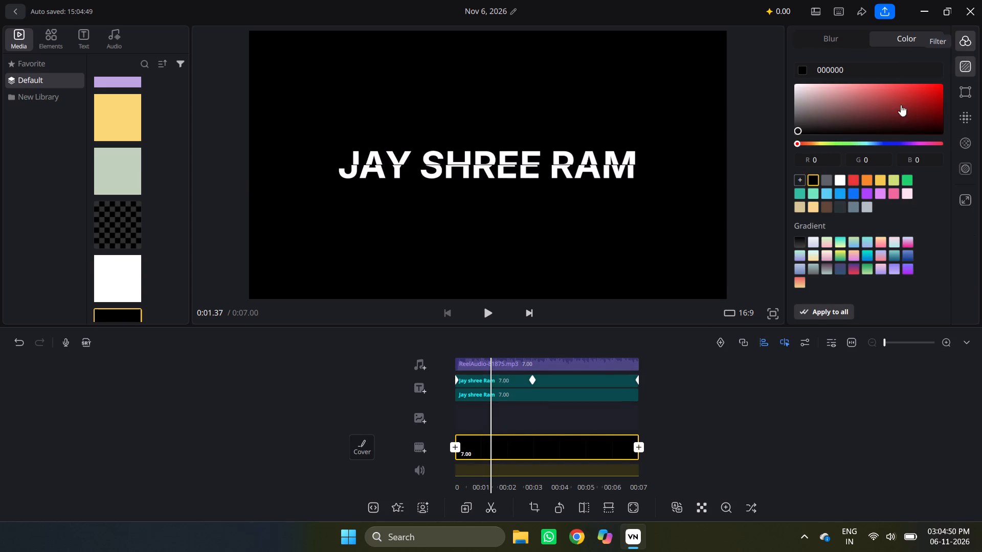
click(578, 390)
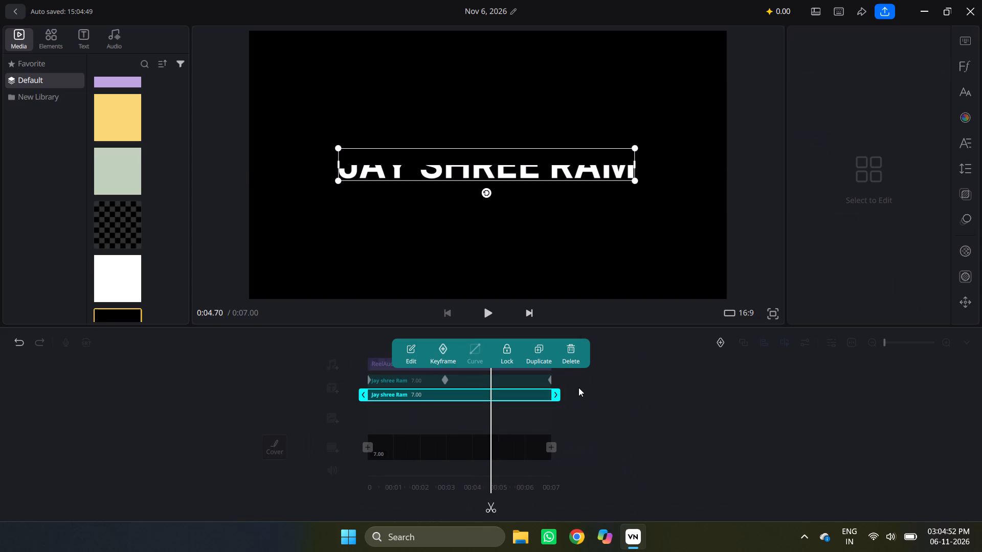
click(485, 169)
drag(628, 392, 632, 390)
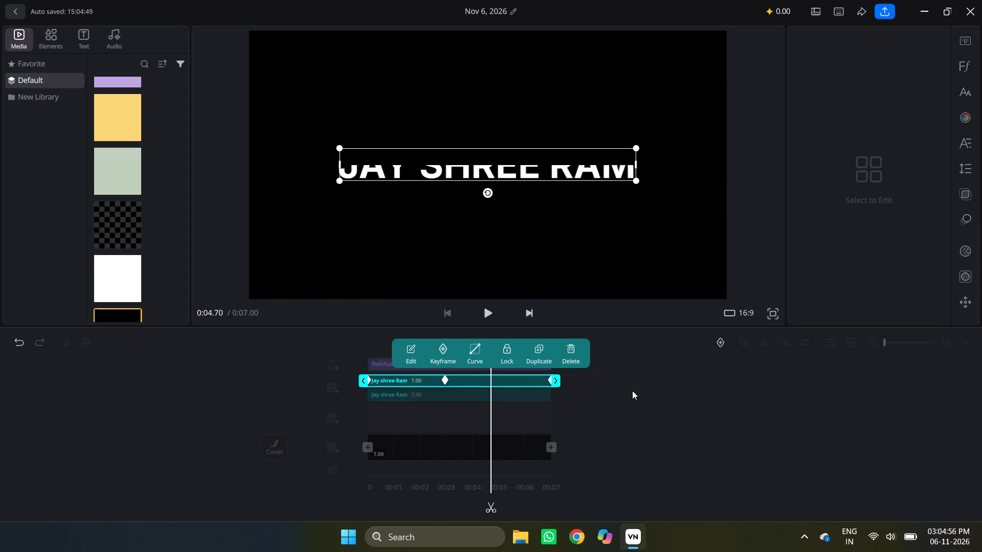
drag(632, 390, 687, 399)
Undo the title edits back to the two 3.00-second "Jay shree Ram" clips without keyframes or the lower clip's mask.
key(ctrl+z)
key(ctrl+z)
key(ctrl+z)
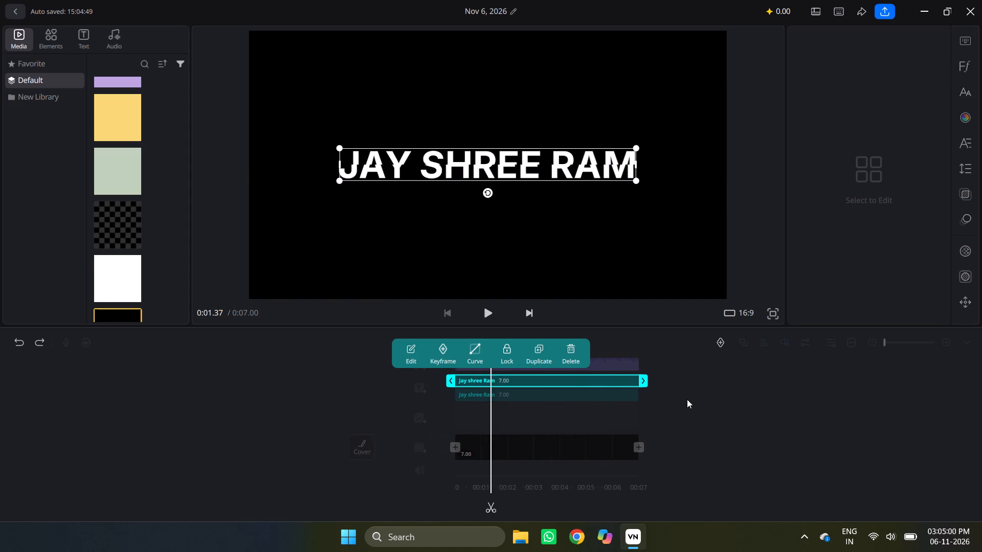
key(ctrl+z)
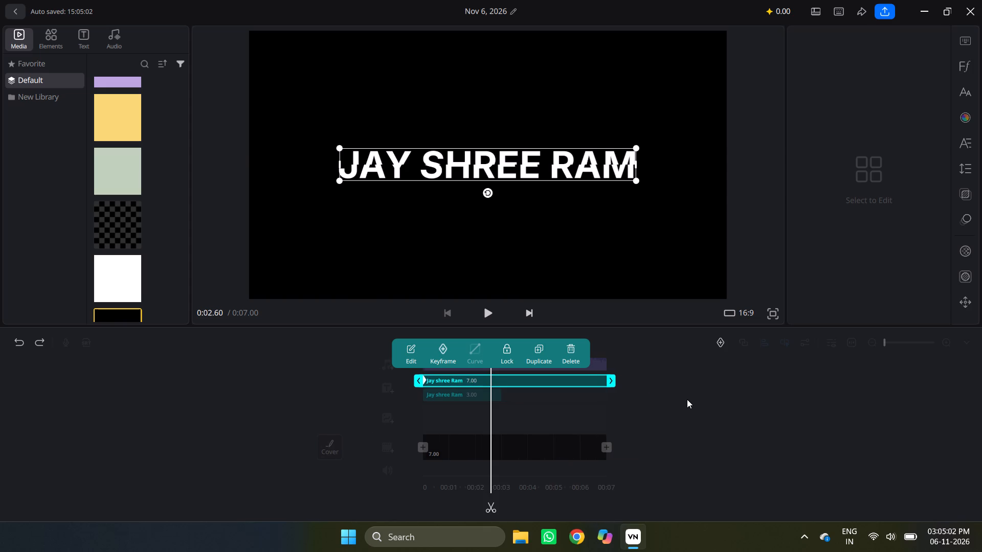
key(ctrl+z)
key(ctrl+z)
key(ctrl+z)
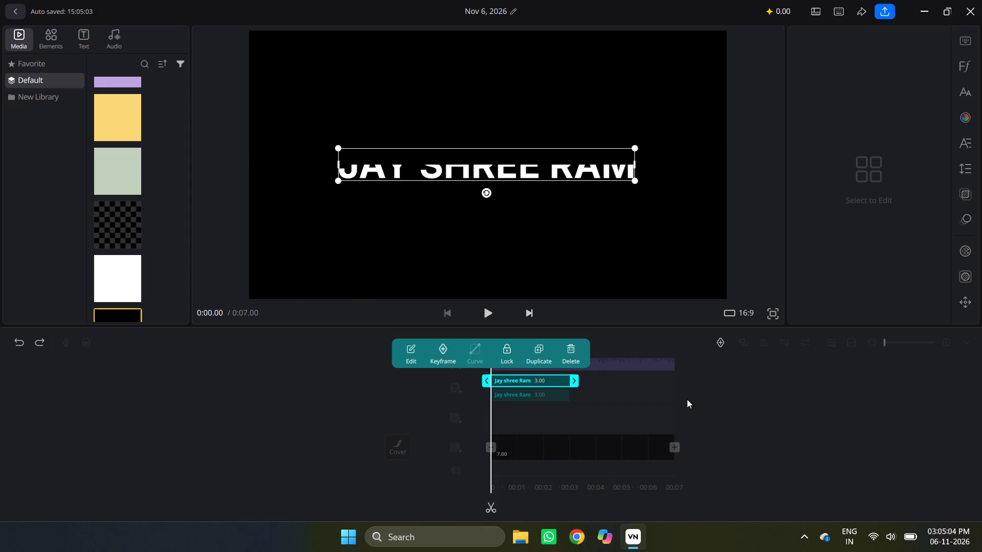
key(ctrl+z)
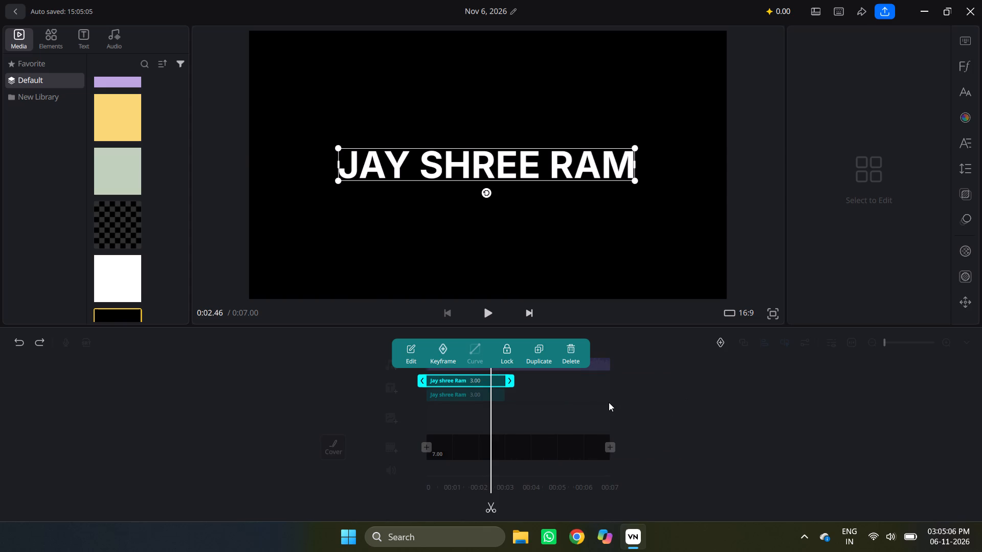
drag(609, 402, 723, 384)
drag(682, 389, 591, 398)
click(591, 398)
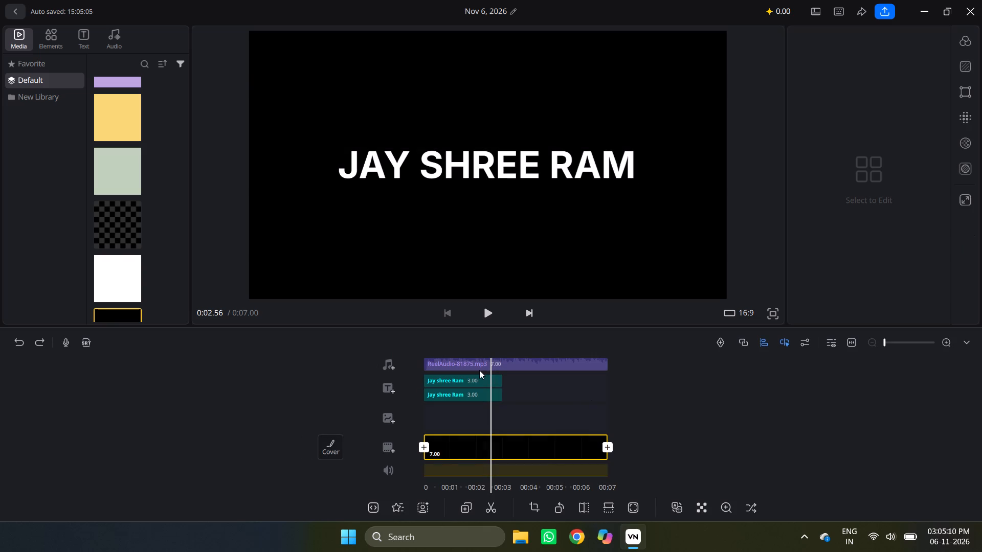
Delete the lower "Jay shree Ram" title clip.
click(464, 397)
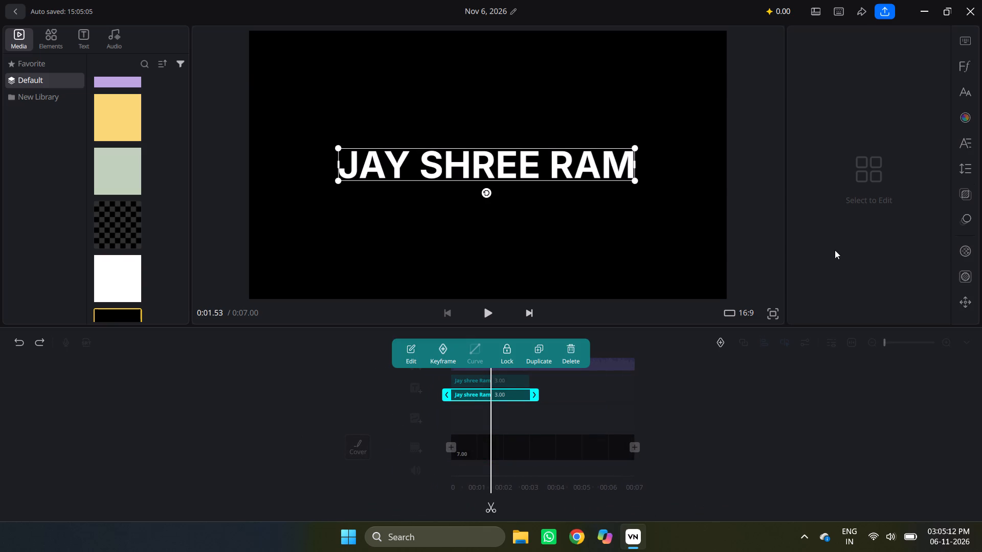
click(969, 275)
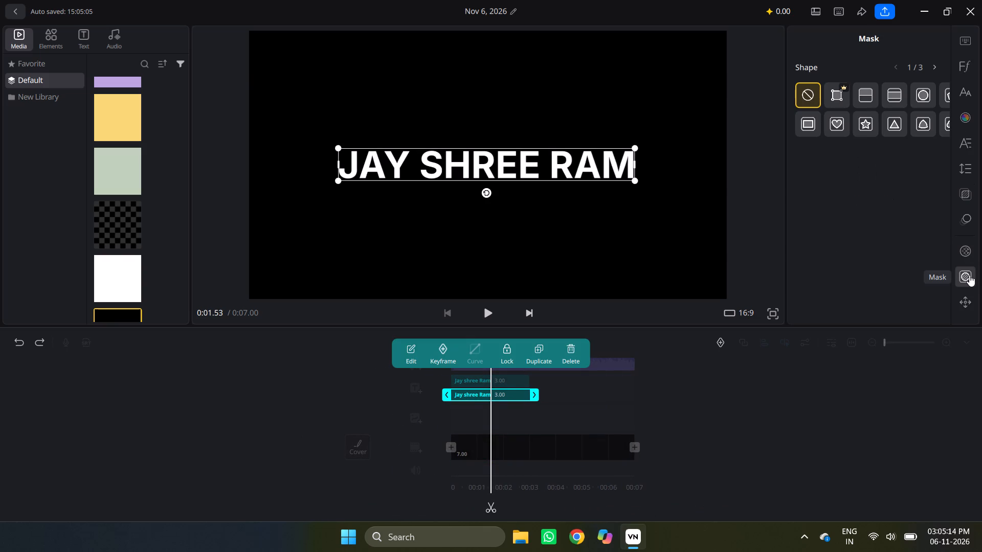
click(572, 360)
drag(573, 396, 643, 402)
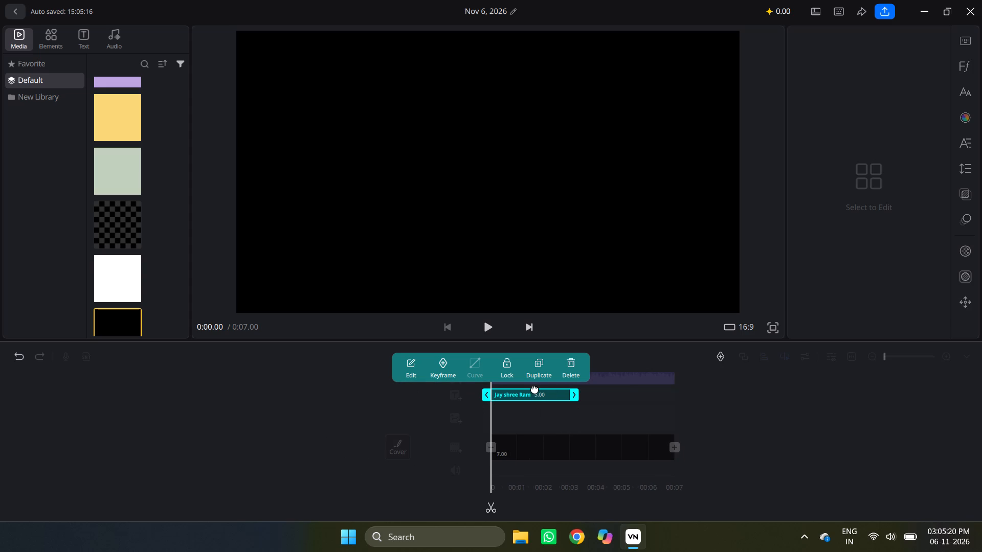
Step back through the edit history to the single, unmasked, centred uppercase "JAY SHREE RAM" title.
key(ctrl+z)
key(ctrl+z)
key(ctrl+z)
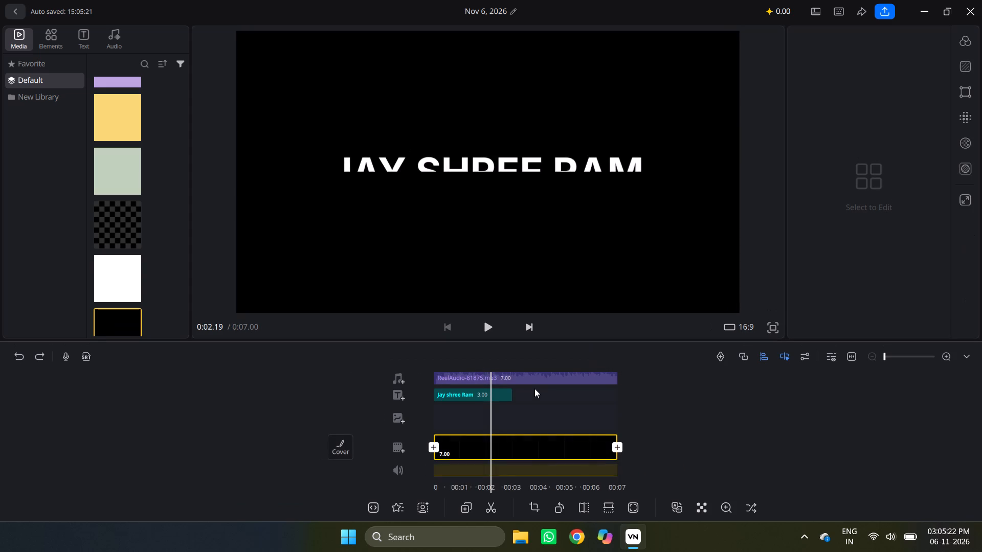
key(ctrl+z)
key(ctrl+z)
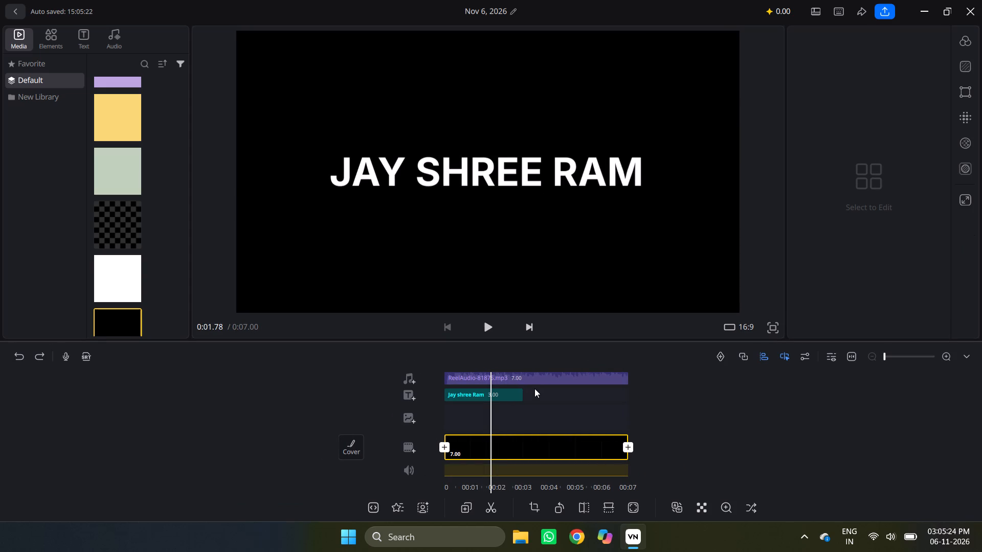
key(ctrl+z)
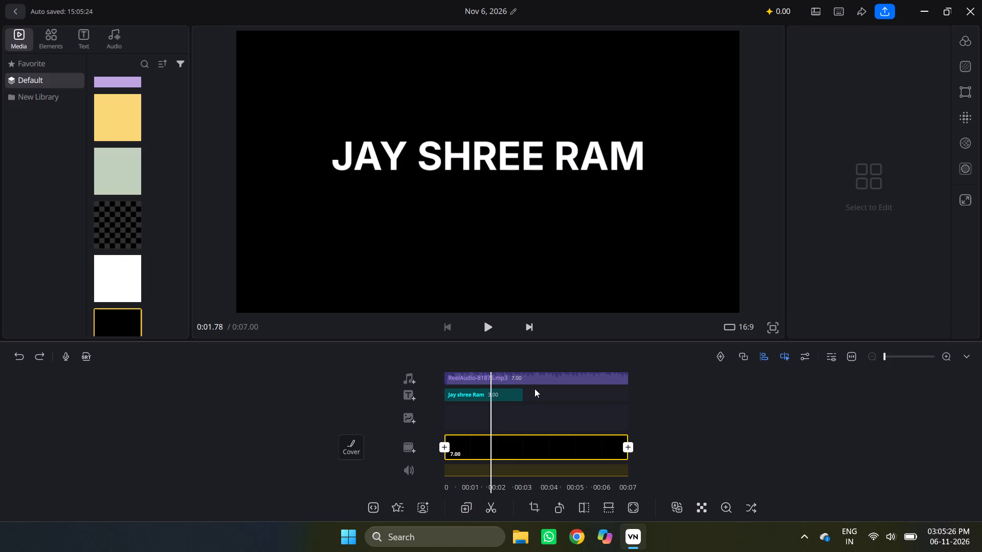
key(ctrl+z)
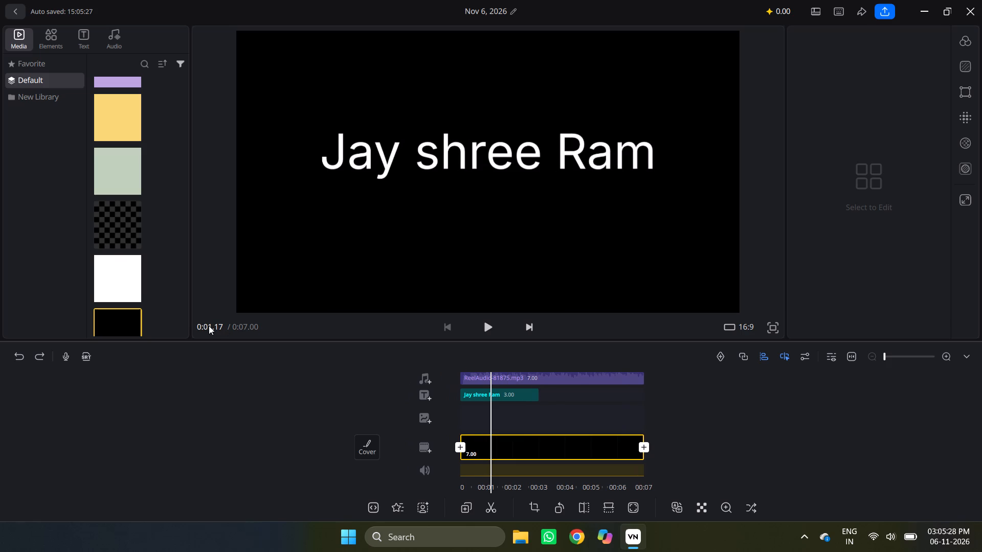
click(43, 352)
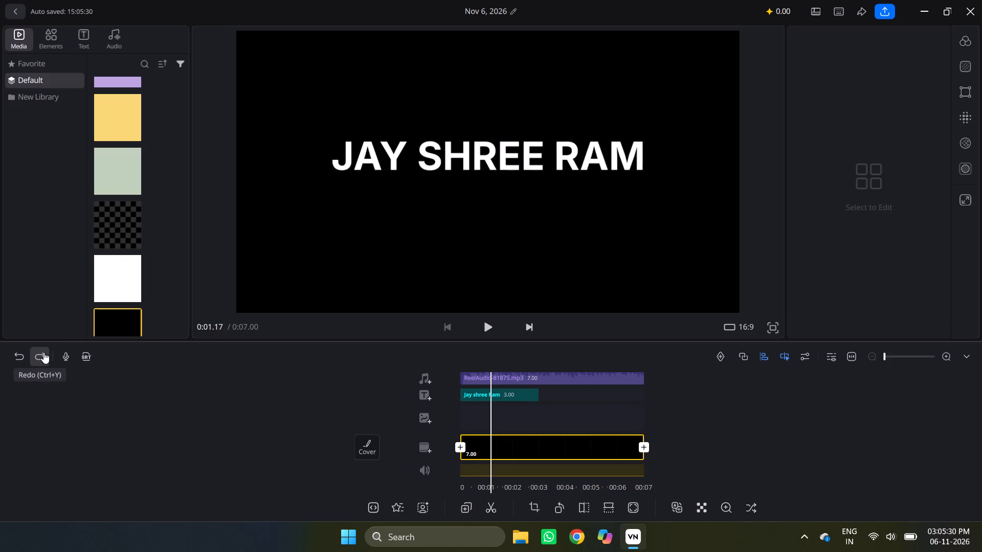
click(43, 352)
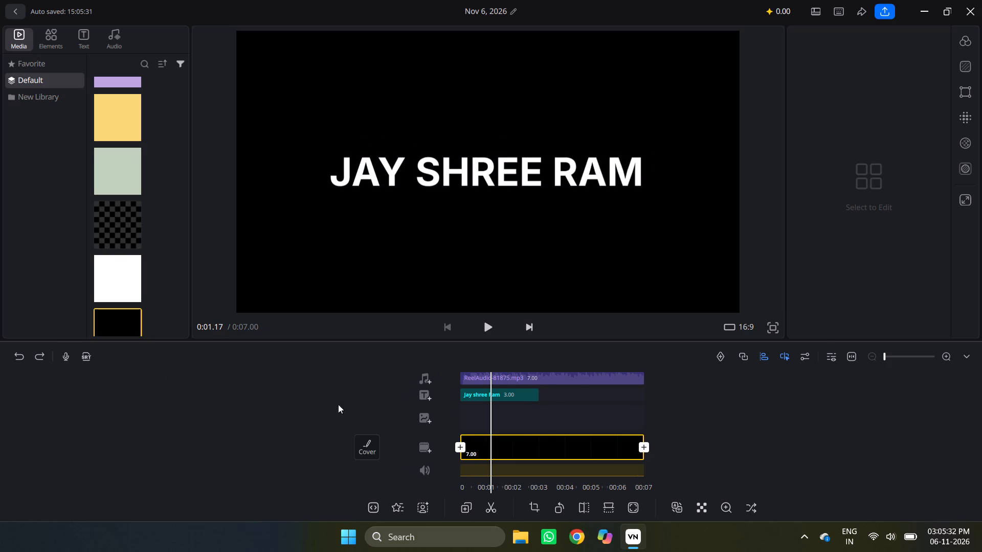
Extend the "Jay shree Ram" title clip to 7.00 seconds, matching the end of the background clip.
click(501, 390)
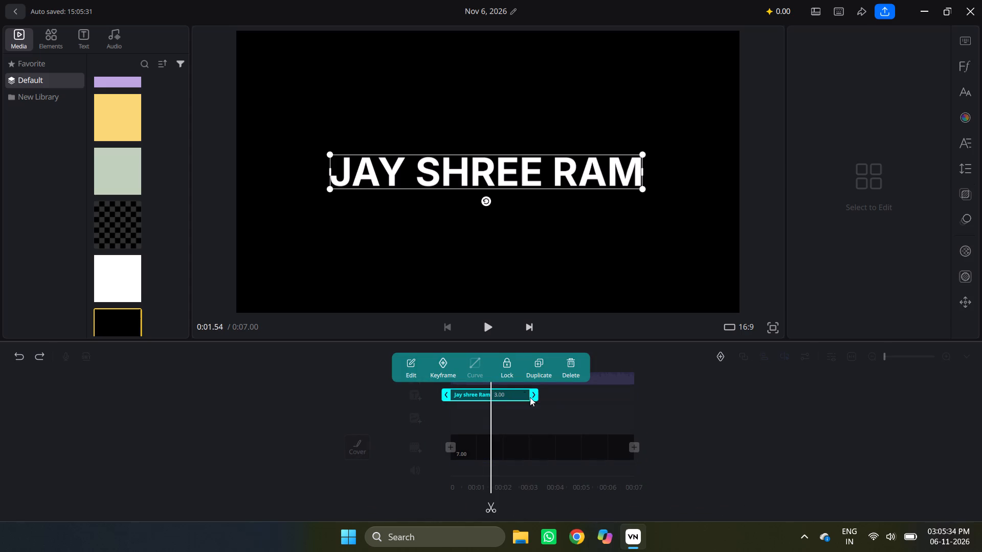
drag(535, 398, 649, 403)
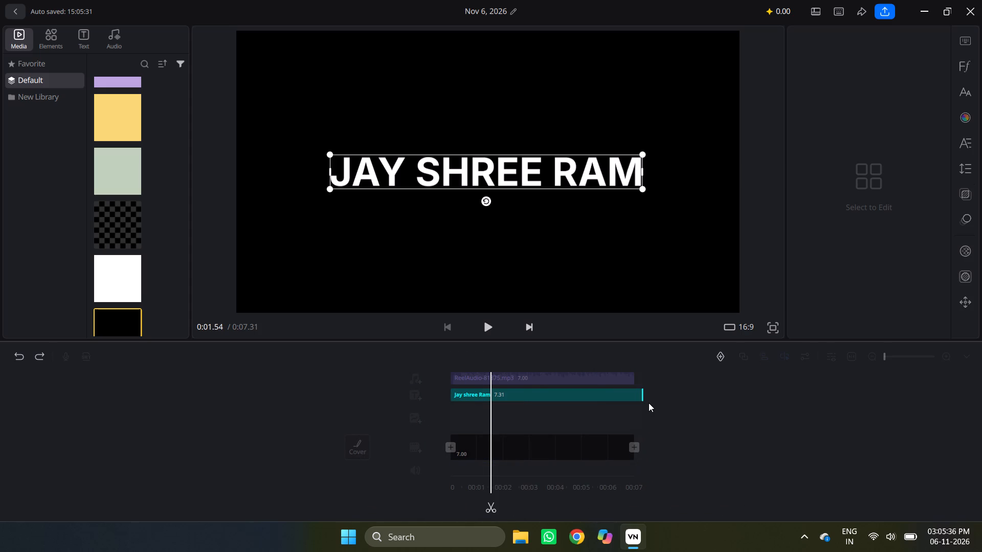
drag(649, 403, 641, 407)
click(641, 407)
Apply the half-split linear mask to the black background clip with the playhead at 0:00.00.
drag(641, 407, 791, 380)
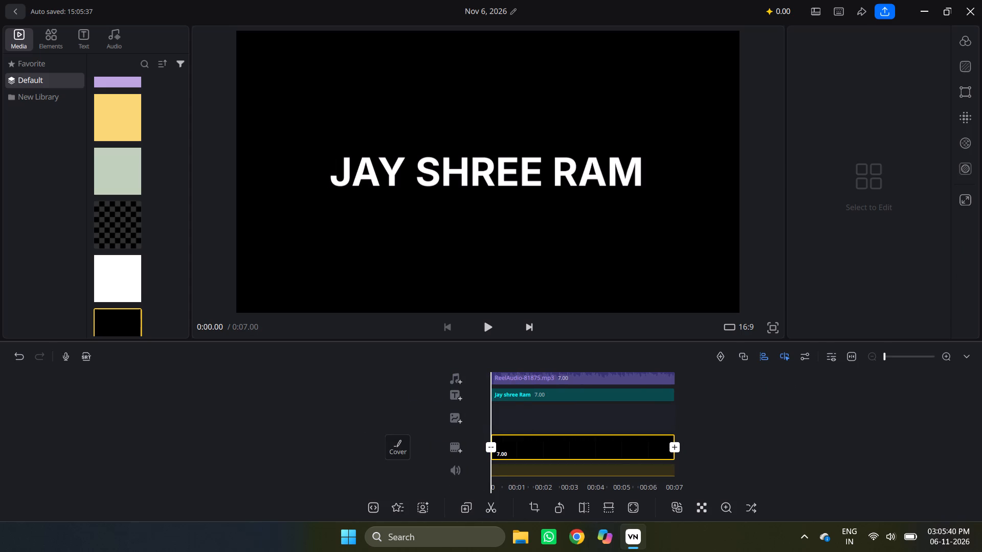
click(970, 166)
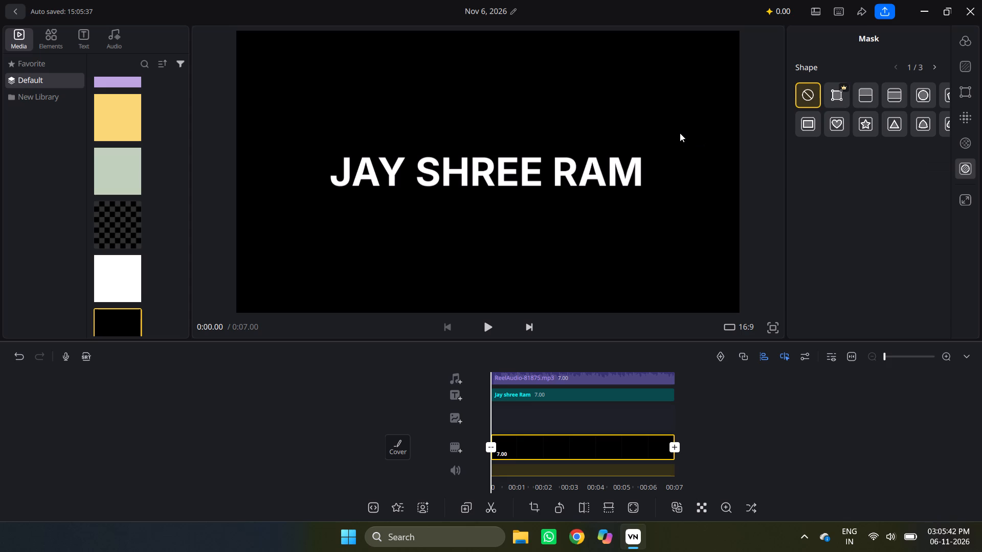
click(862, 95)
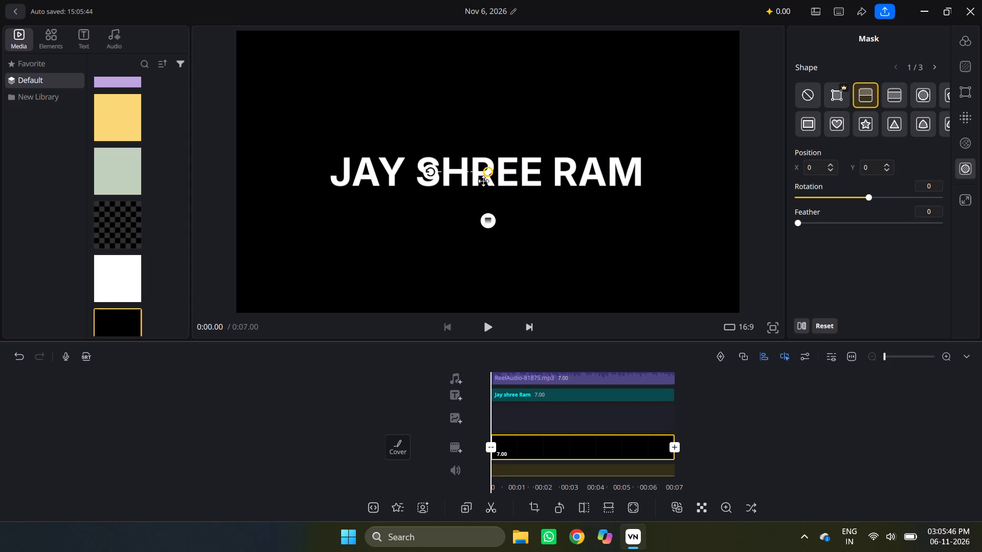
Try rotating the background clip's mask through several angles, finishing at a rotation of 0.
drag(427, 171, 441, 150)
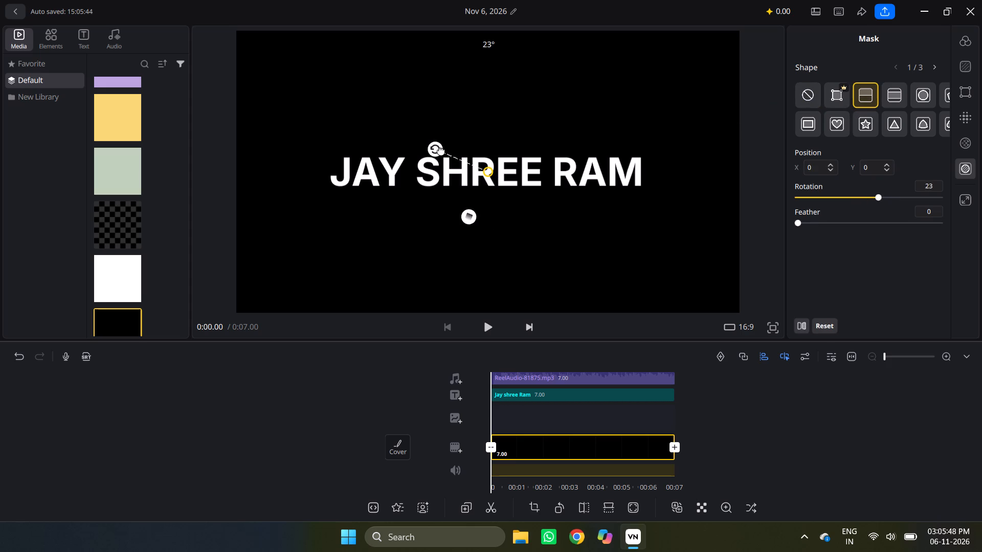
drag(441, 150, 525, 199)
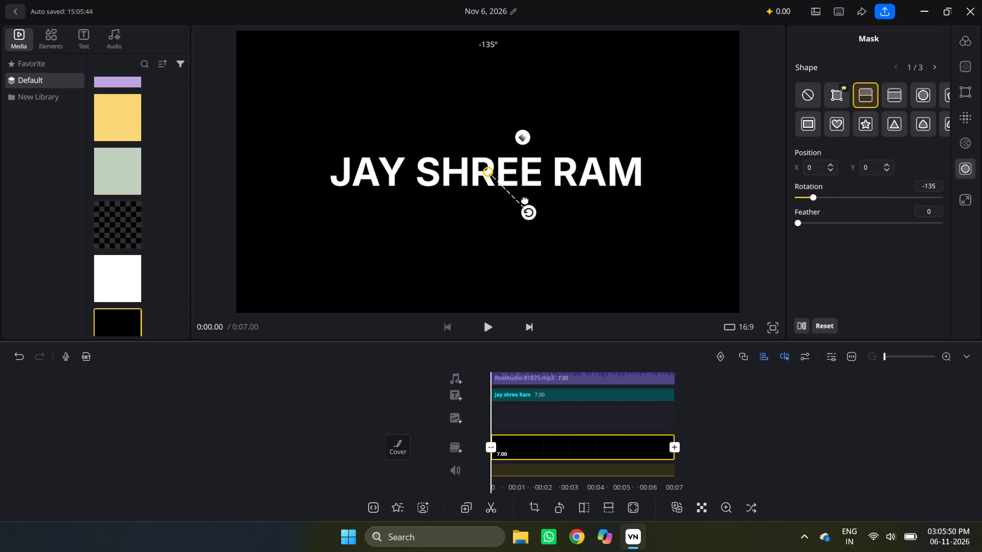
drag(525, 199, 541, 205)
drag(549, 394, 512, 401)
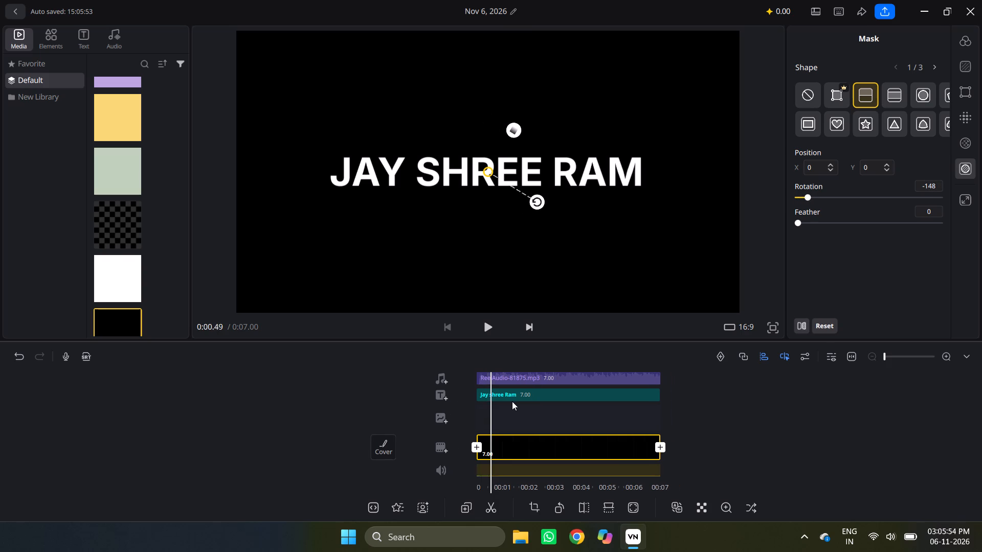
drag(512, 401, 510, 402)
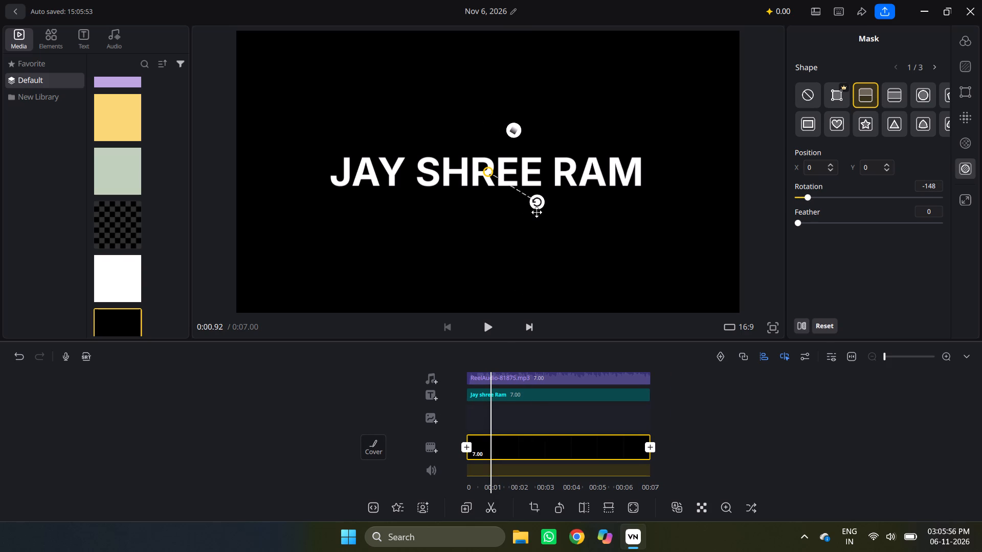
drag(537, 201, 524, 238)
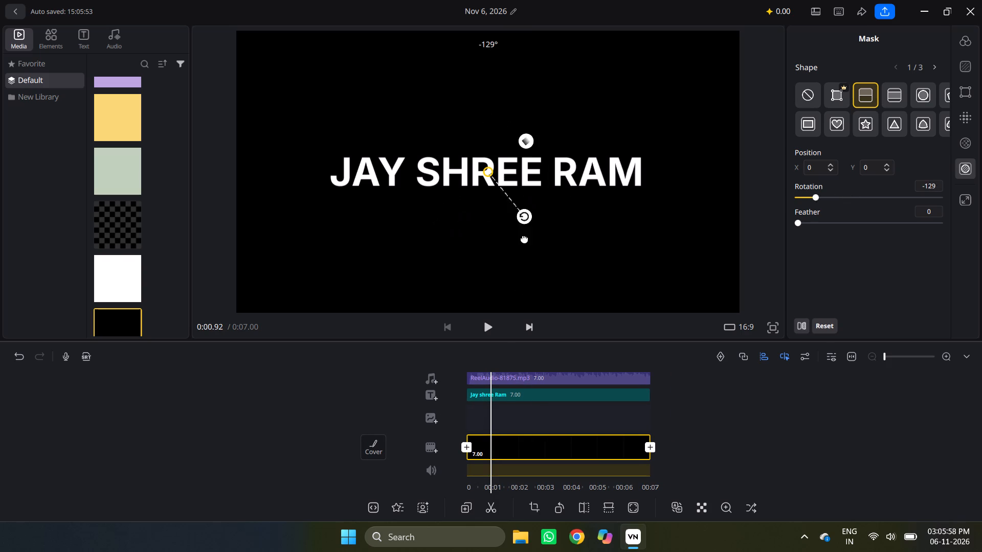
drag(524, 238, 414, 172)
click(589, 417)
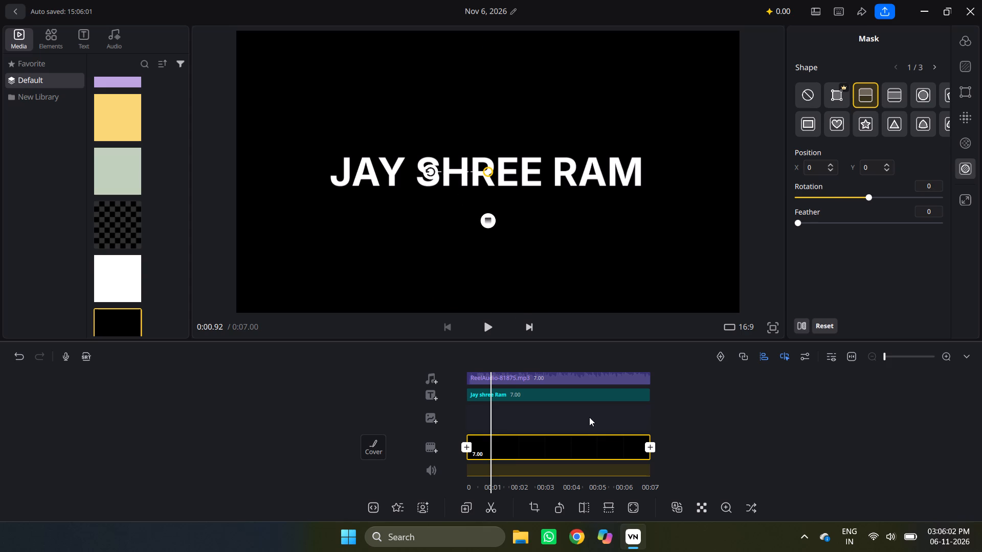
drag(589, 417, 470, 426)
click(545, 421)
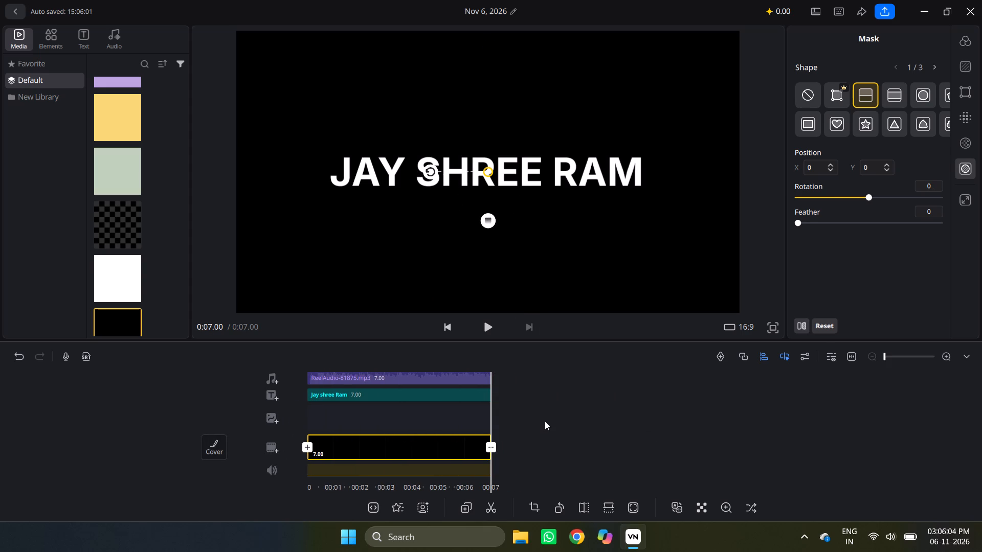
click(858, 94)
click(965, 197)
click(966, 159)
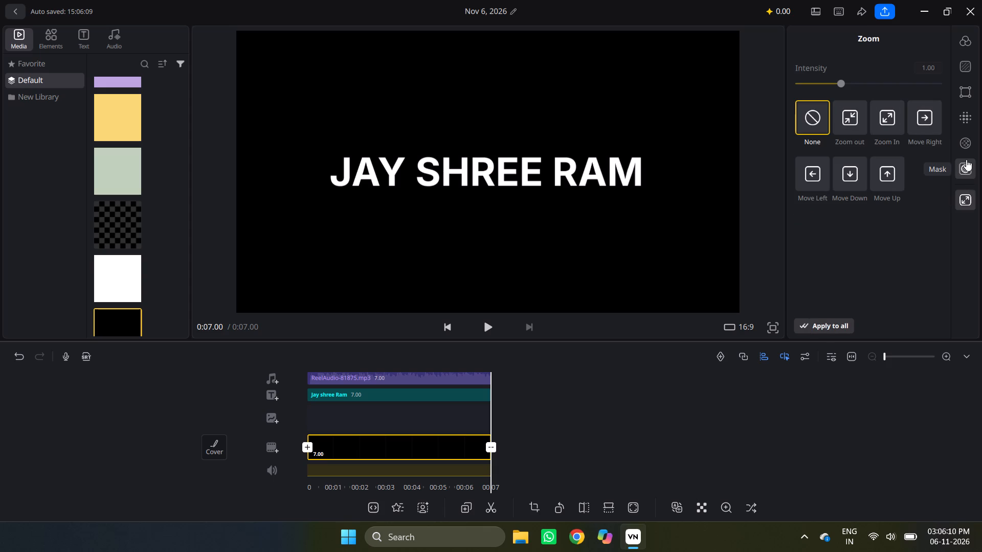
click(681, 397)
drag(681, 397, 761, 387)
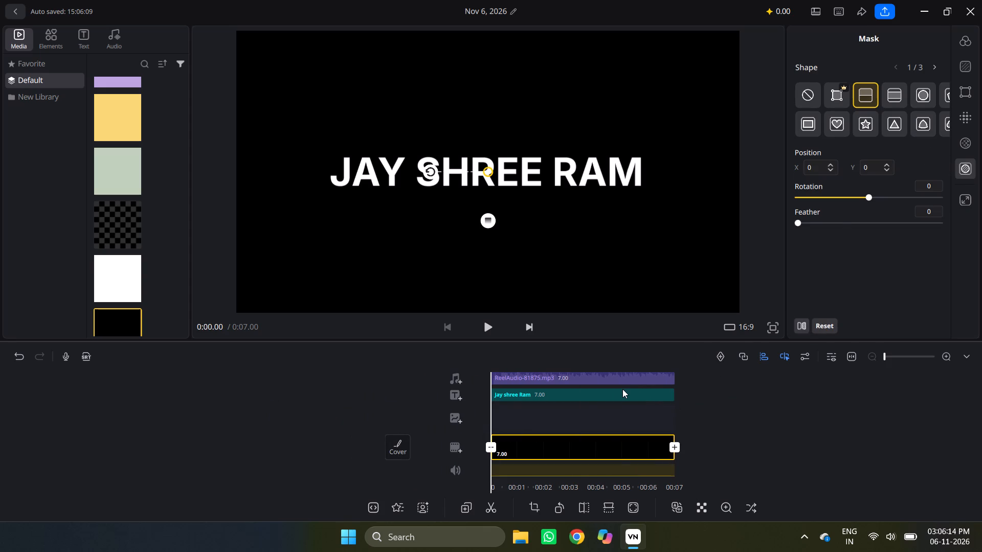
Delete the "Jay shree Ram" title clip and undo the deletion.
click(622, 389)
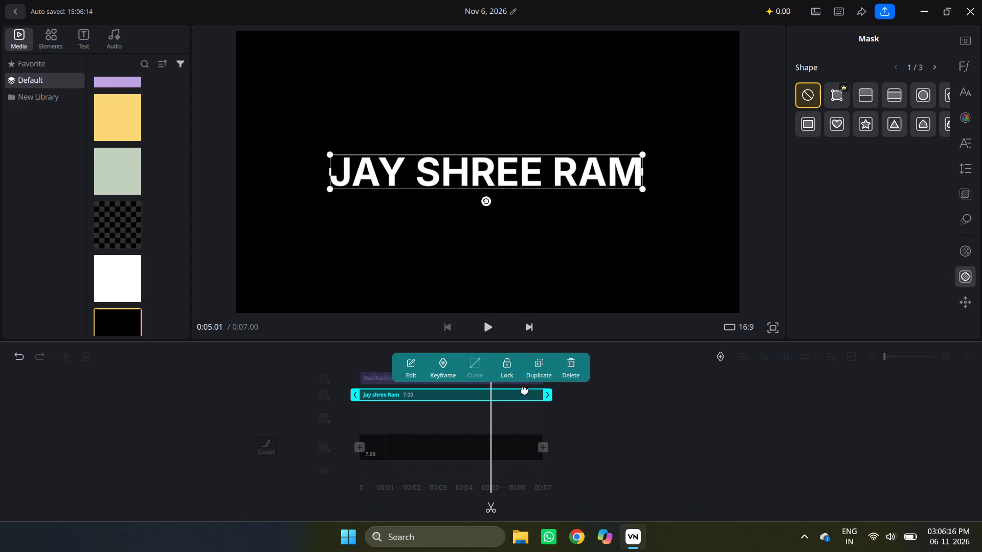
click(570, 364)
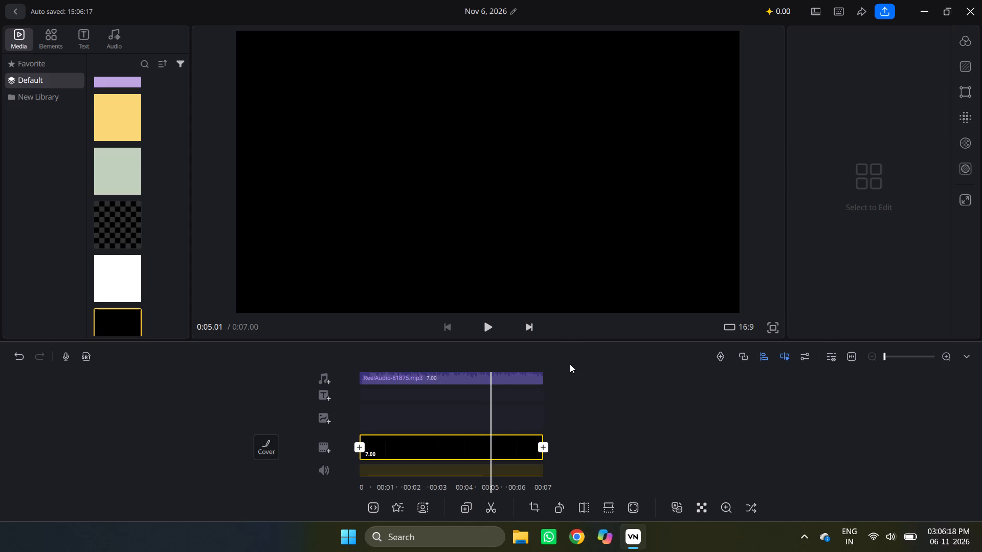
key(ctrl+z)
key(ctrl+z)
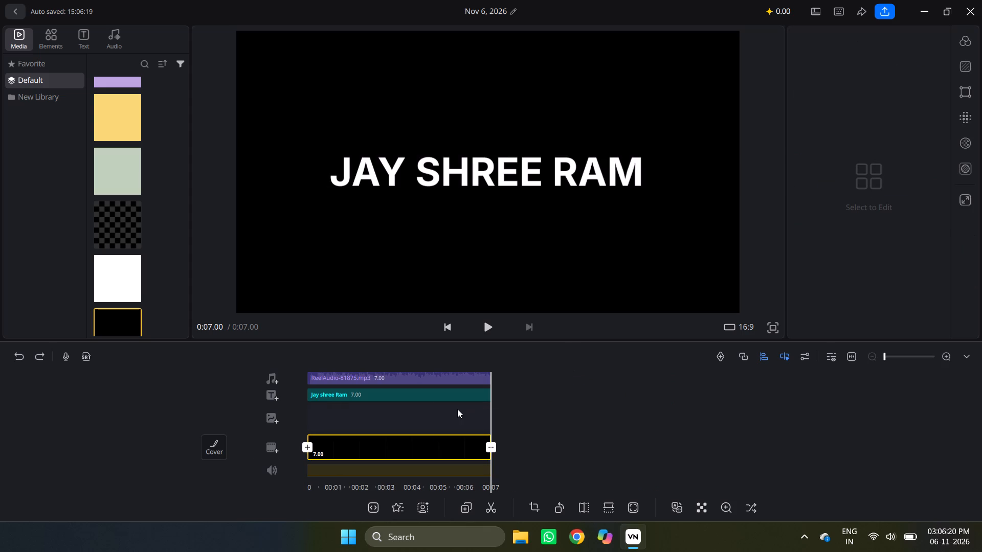
Apply the Linear mask to the "Jay shree Ram" title clip so only the upper half of the text shows.
drag(456, 409, 634, 400)
click(618, 402)
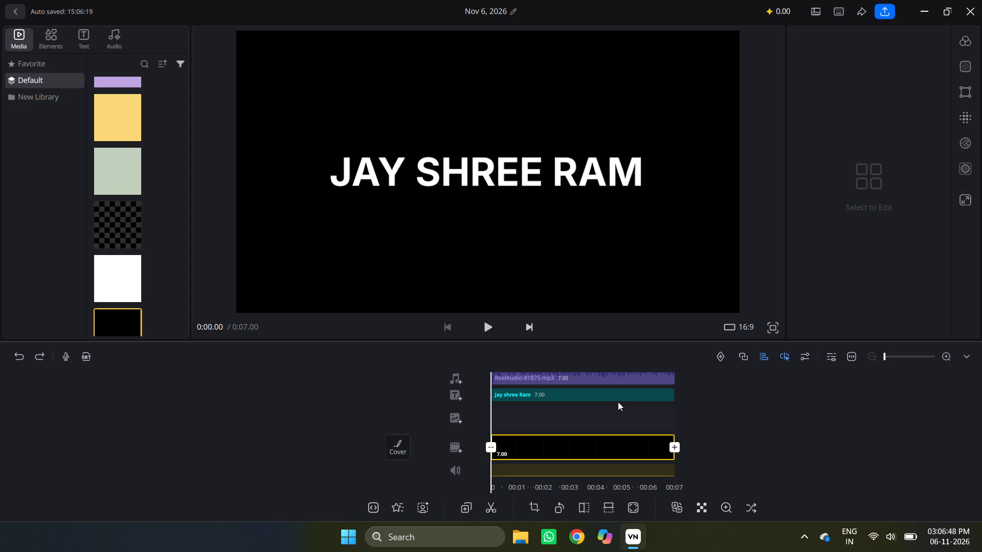
click(613, 395)
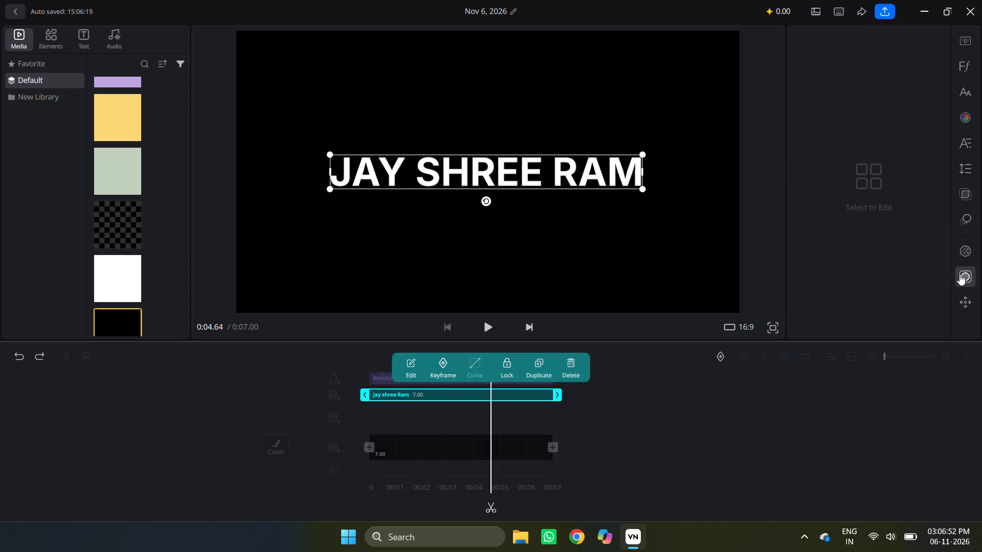
click(961, 275)
click(877, 91)
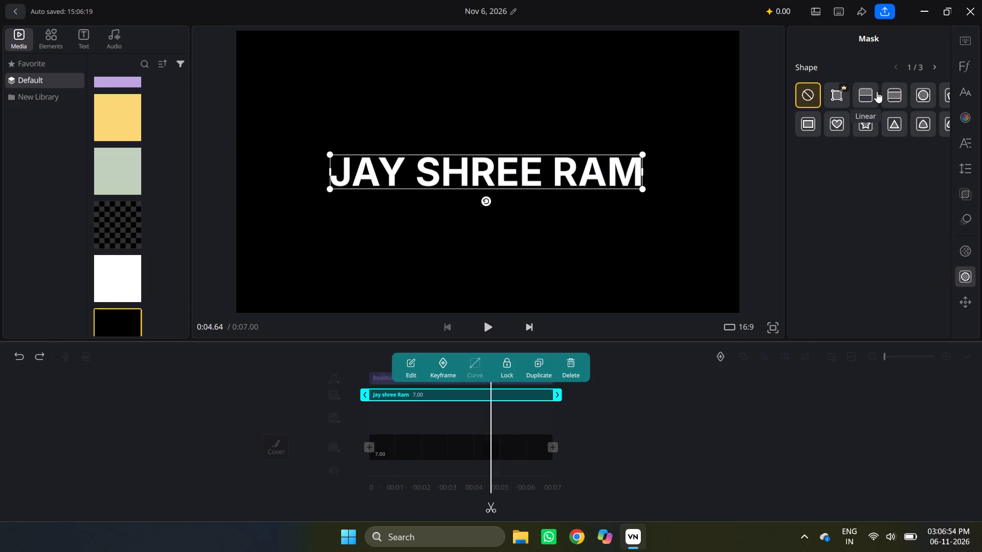
click(647, 403)
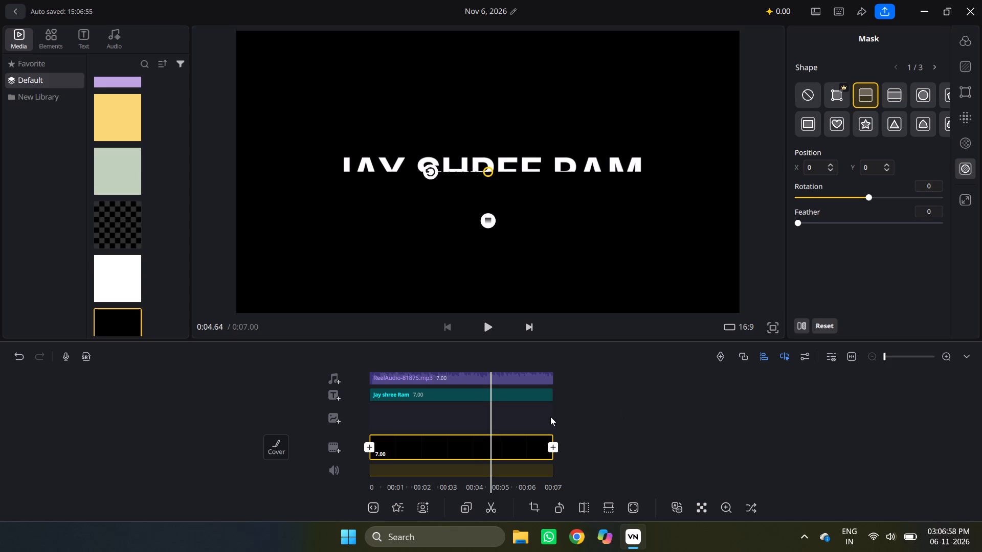
Duplicate the masked "Jay shree Ram" title clip.
drag(550, 417, 733, 440)
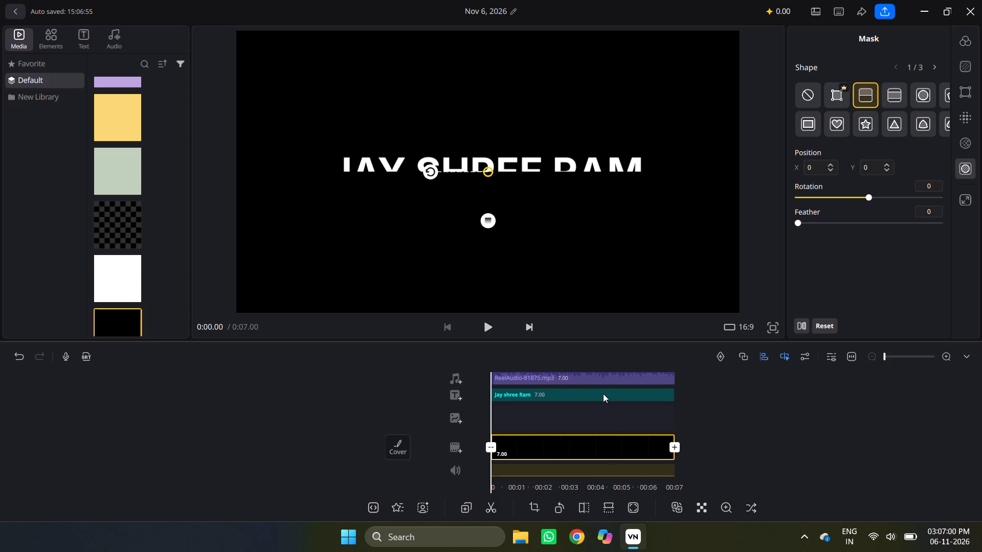
click(603, 394)
click(544, 370)
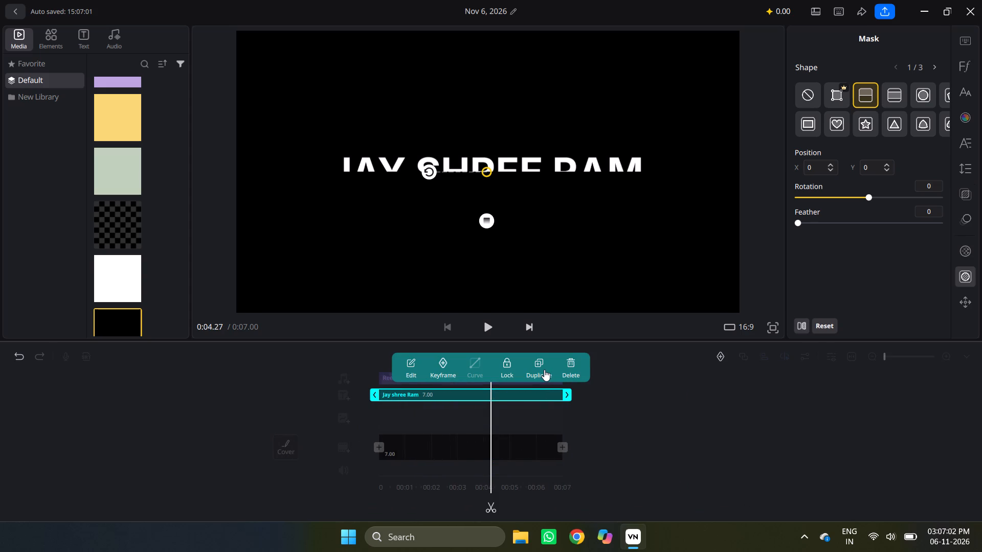
Rotate the Linear mask of the lower-track title clip to its minimum angle so it shows the lower half of the text.
click(520, 396)
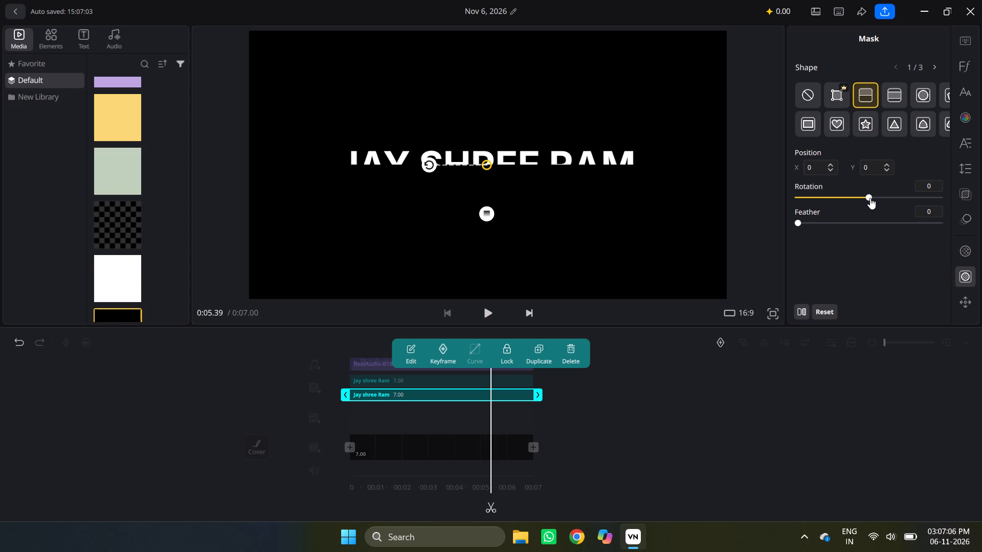
drag(868, 198, 786, 198)
click(653, 364)
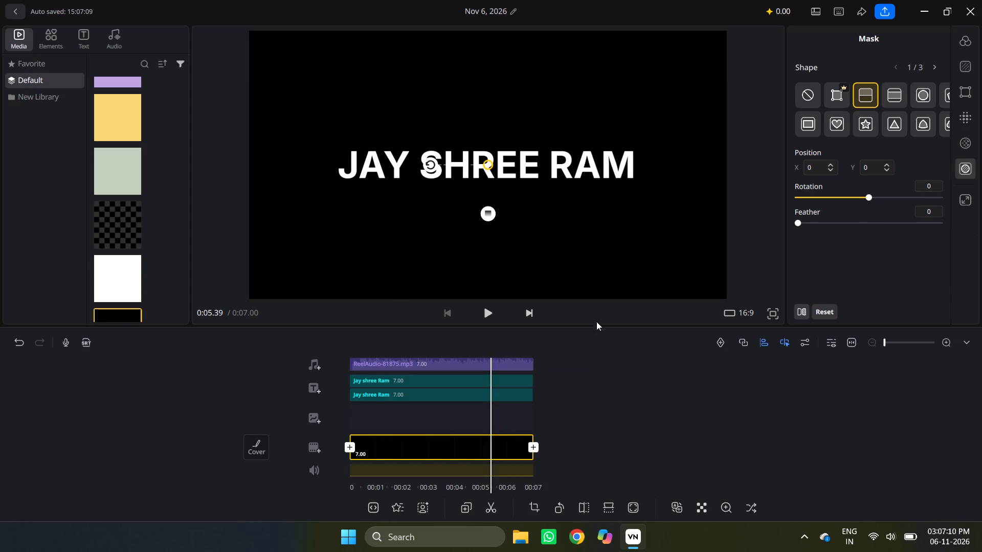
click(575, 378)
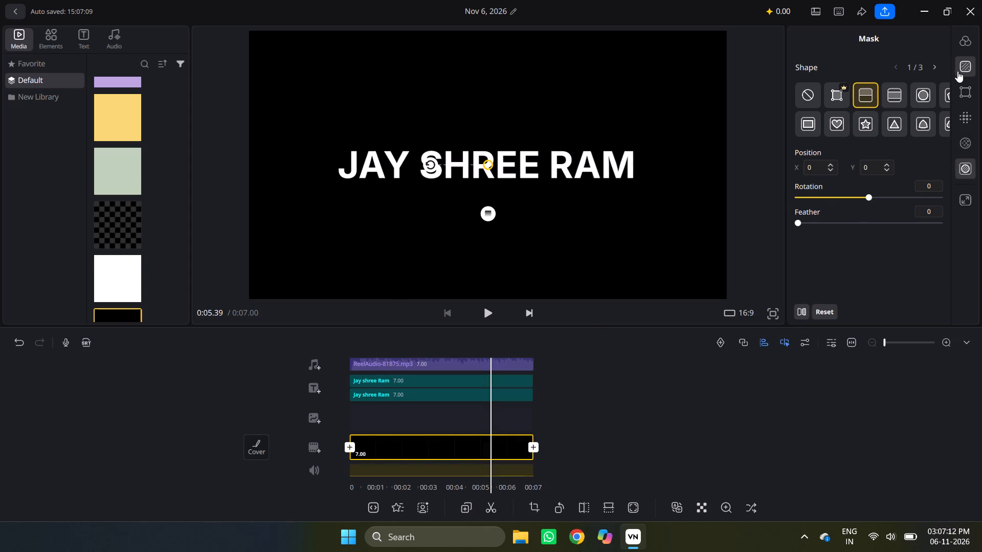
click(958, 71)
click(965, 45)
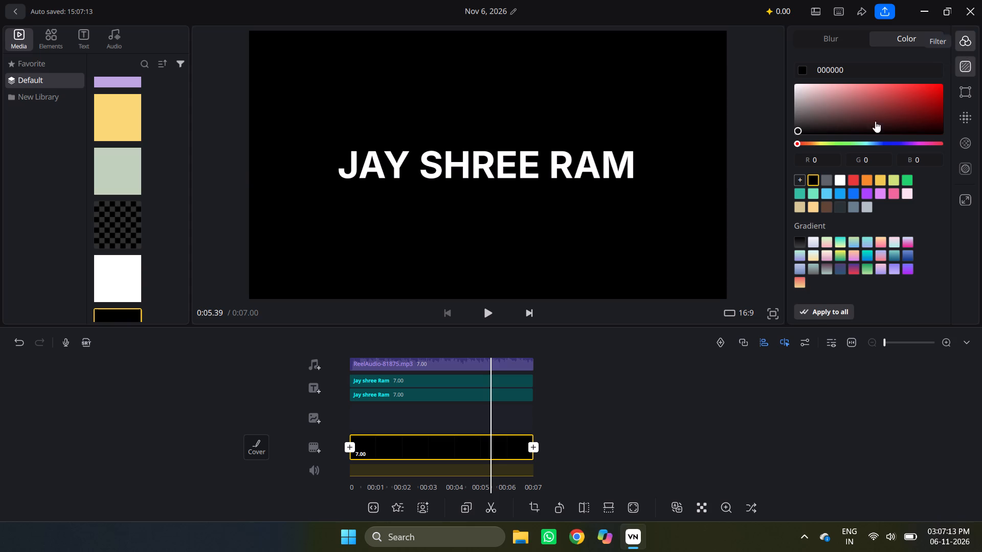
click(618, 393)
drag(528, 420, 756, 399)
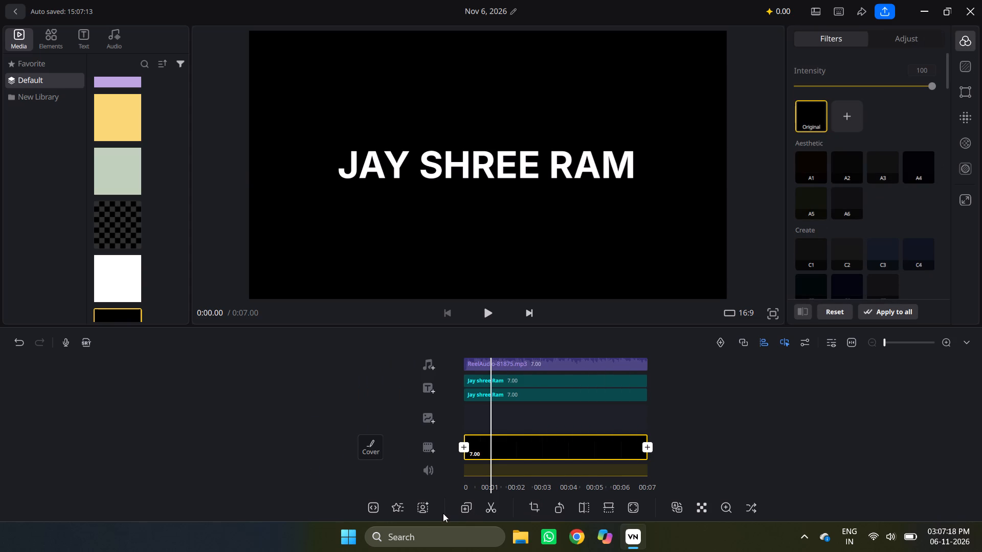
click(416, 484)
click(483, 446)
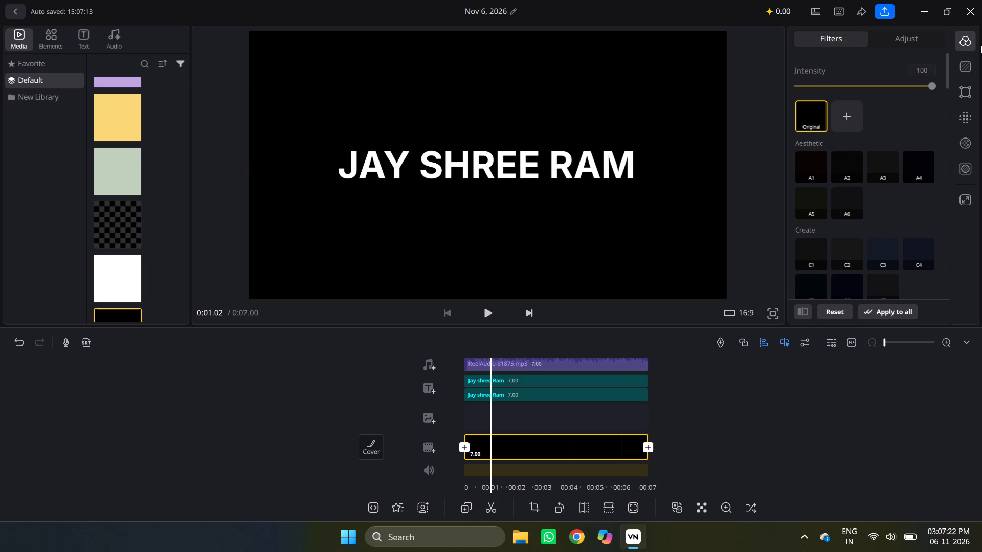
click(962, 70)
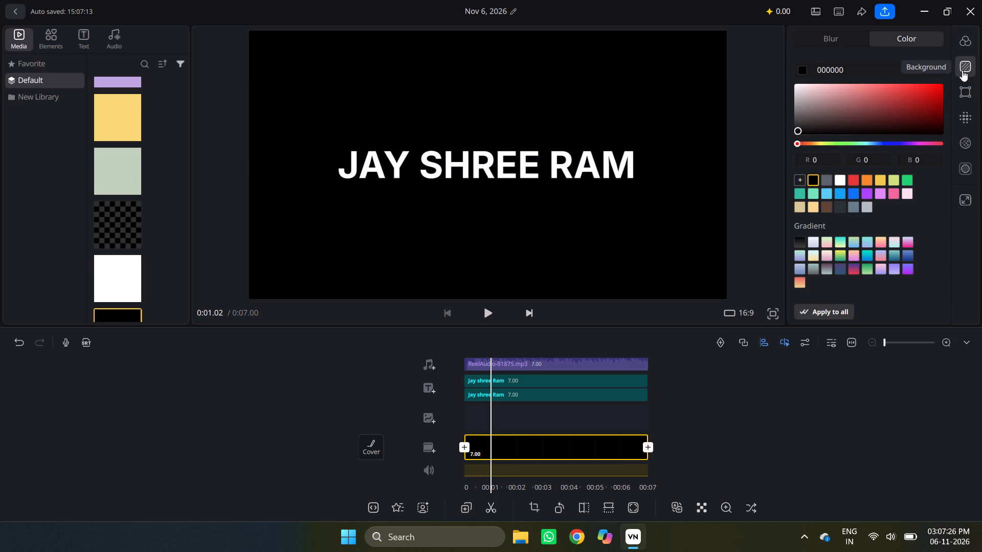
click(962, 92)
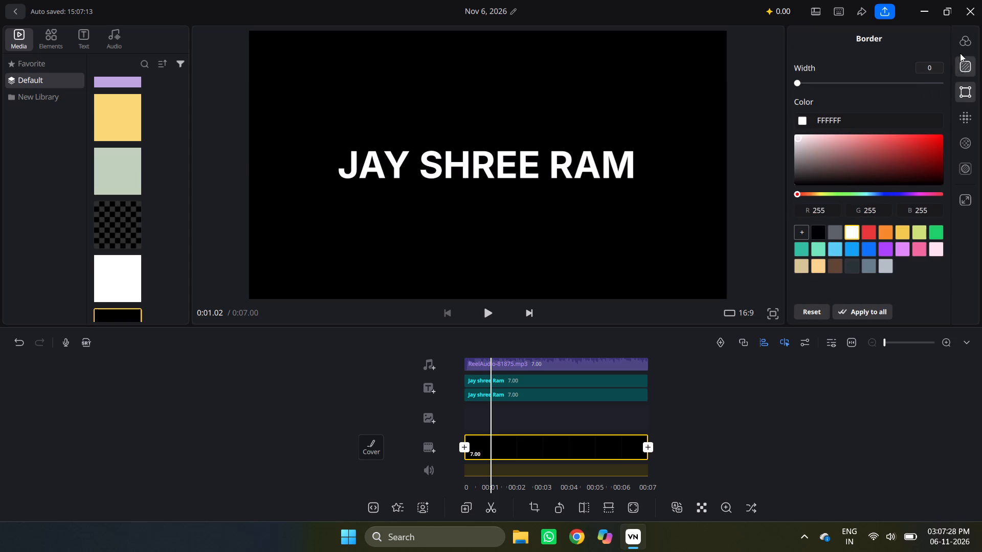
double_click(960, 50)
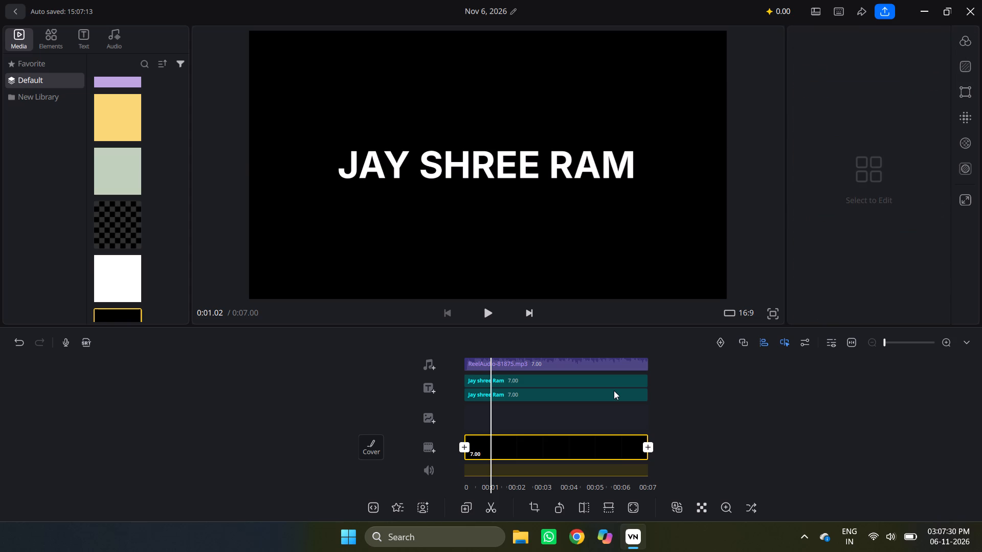
Add keyframes to the lower-track "Jay shree Ram" title clip at 0:00.00 and 0:03.65.
click(614, 390)
drag(425, 422, 599, 403)
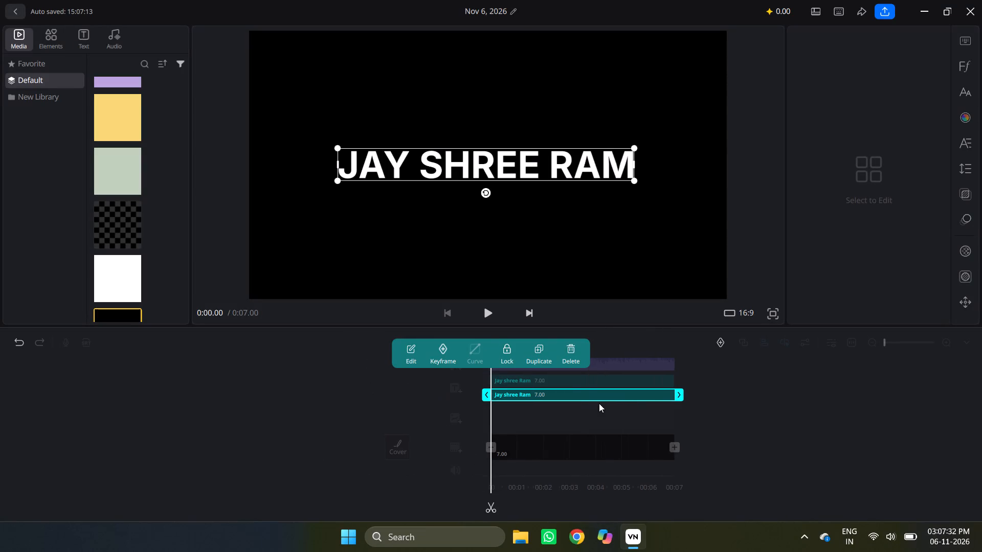
click(447, 348)
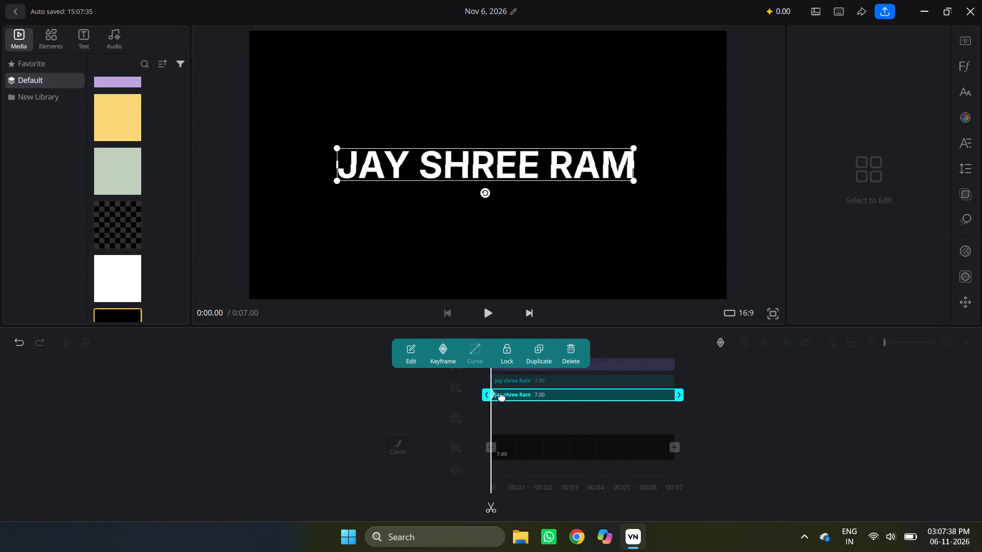
drag(529, 413, 443, 407)
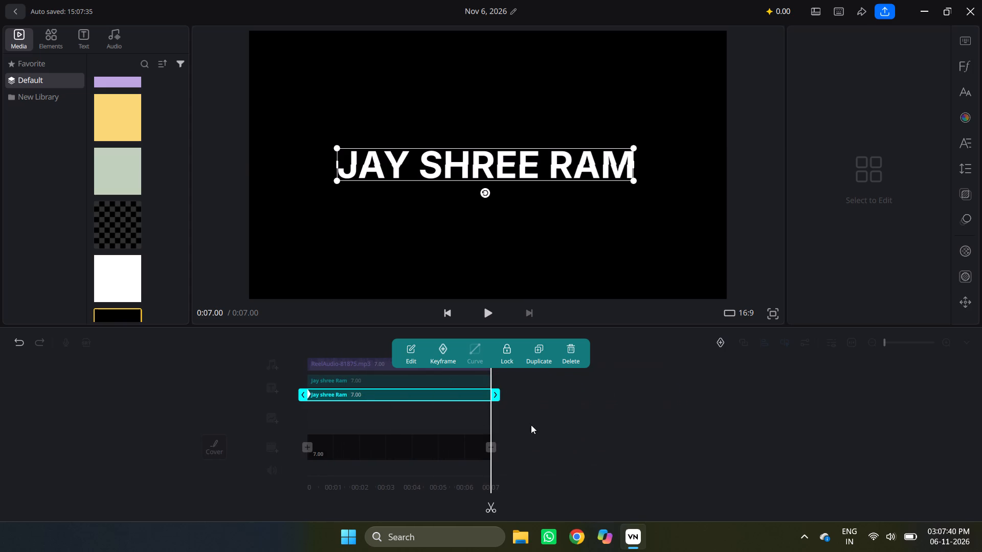
drag(546, 426, 645, 431)
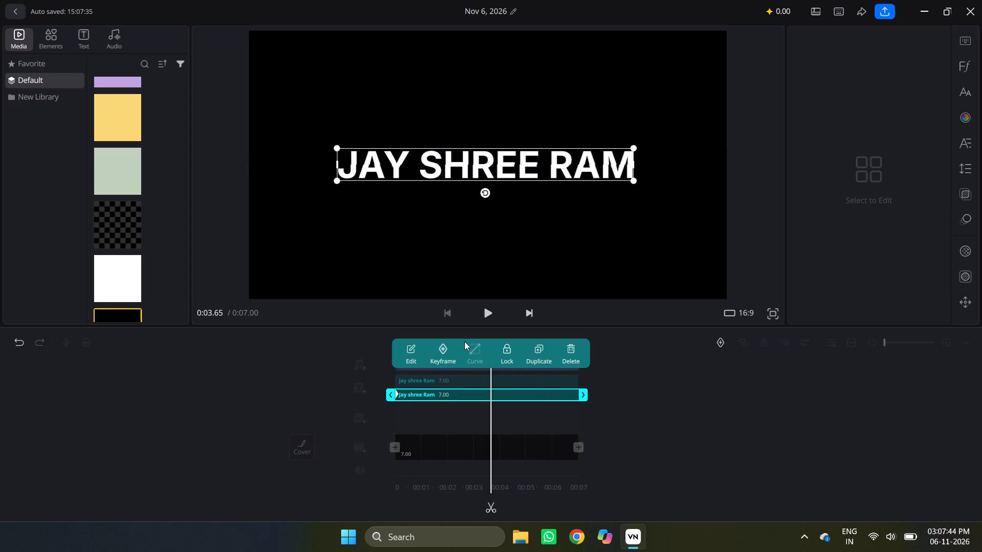
click(439, 360)
At 0:07.00, move the lower-track "Jay shree Ram" title straight down until it sits just outside the frame's bottom edge, roughly centred horizontally.
drag(569, 416, 497, 409)
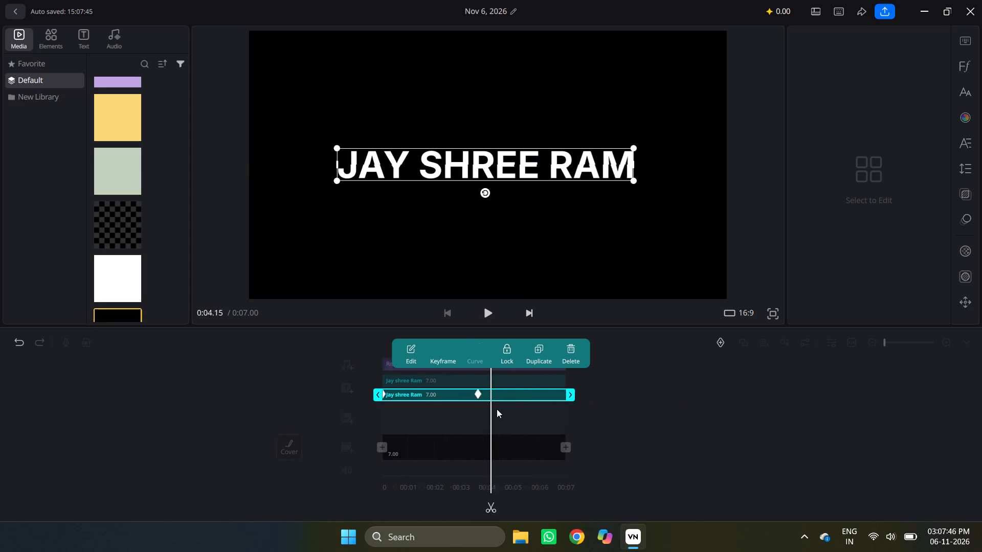
drag(499, 175, 503, 232)
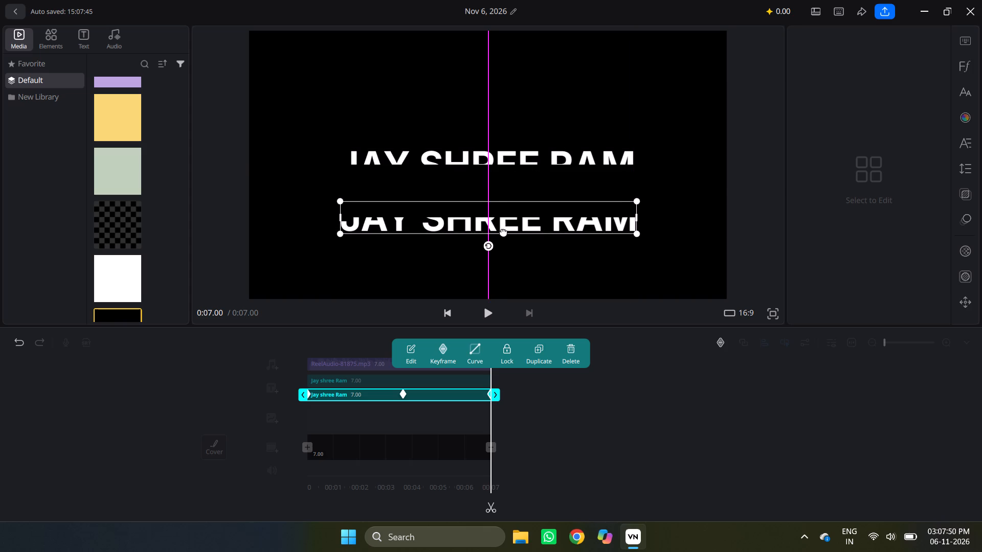
drag(503, 232, 506, 298)
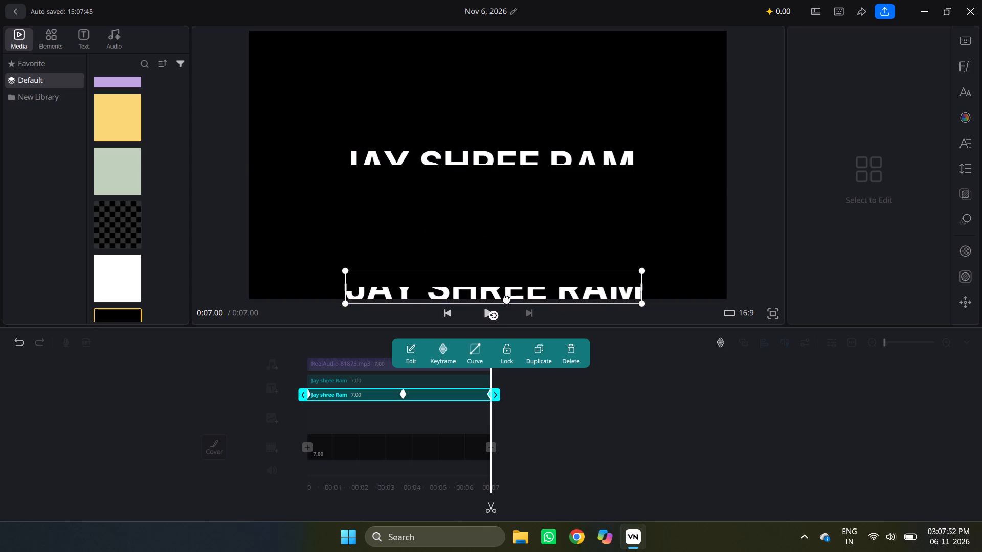
drag(506, 298, 503, 301)
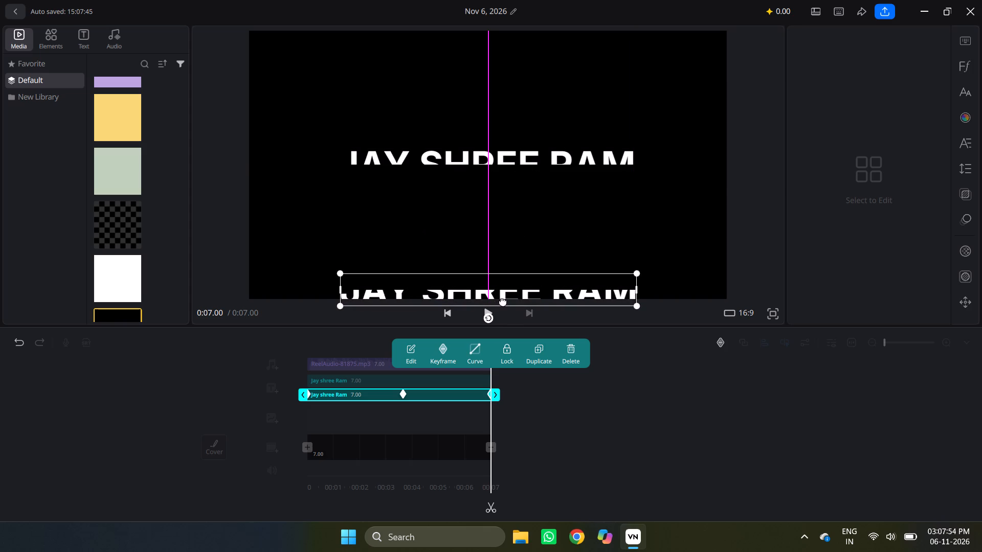
drag(503, 301, 503, 309)
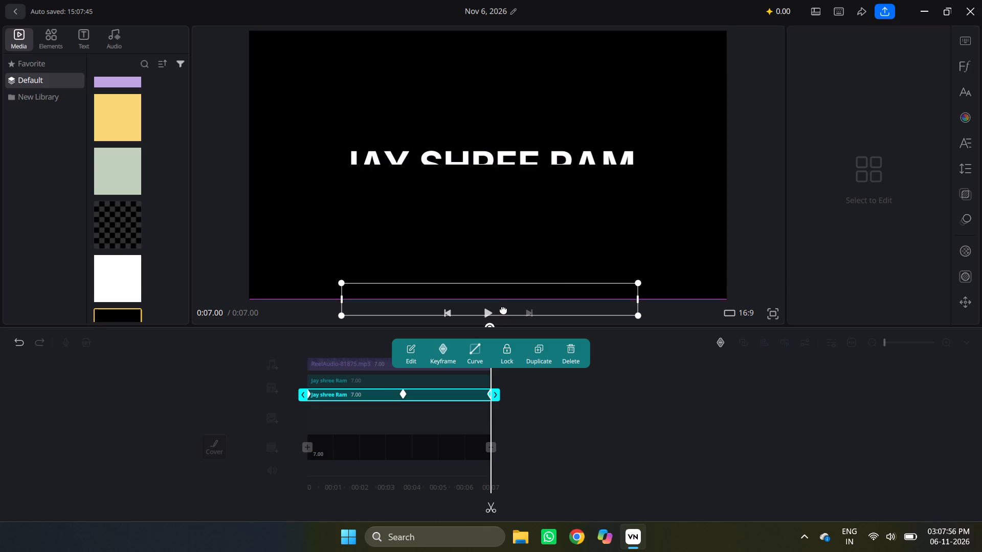
drag(503, 309, 505, 311)
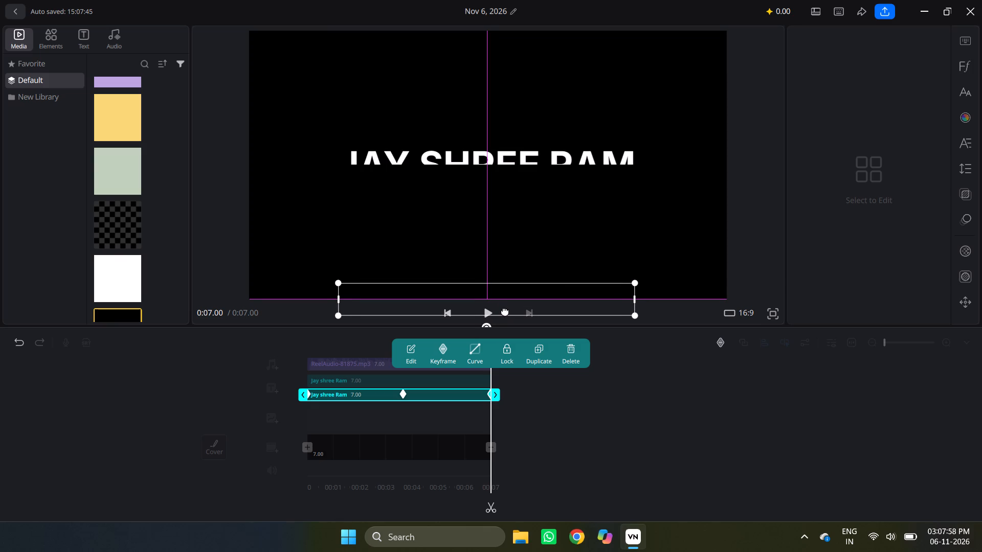
drag(505, 311, 502, 313)
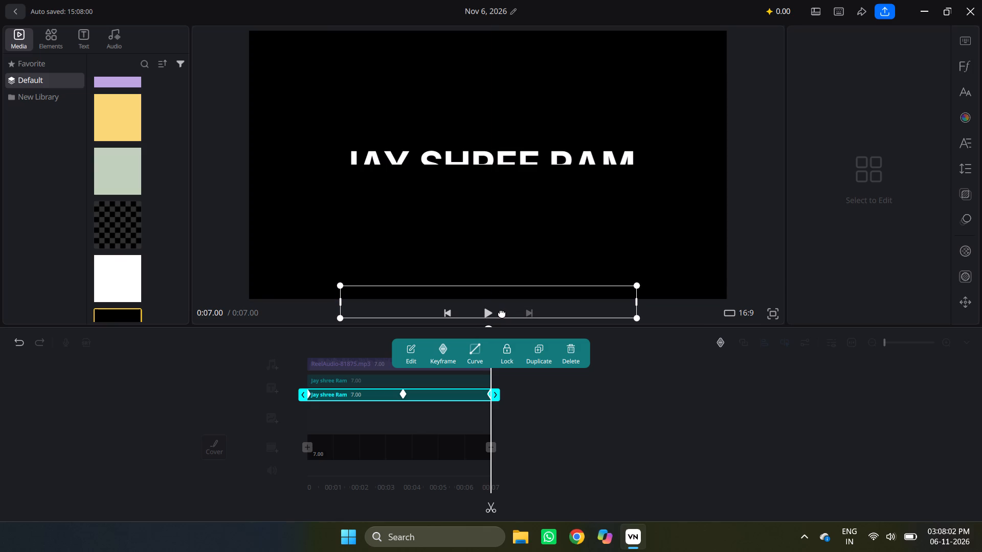
drag(502, 313, 499, 320)
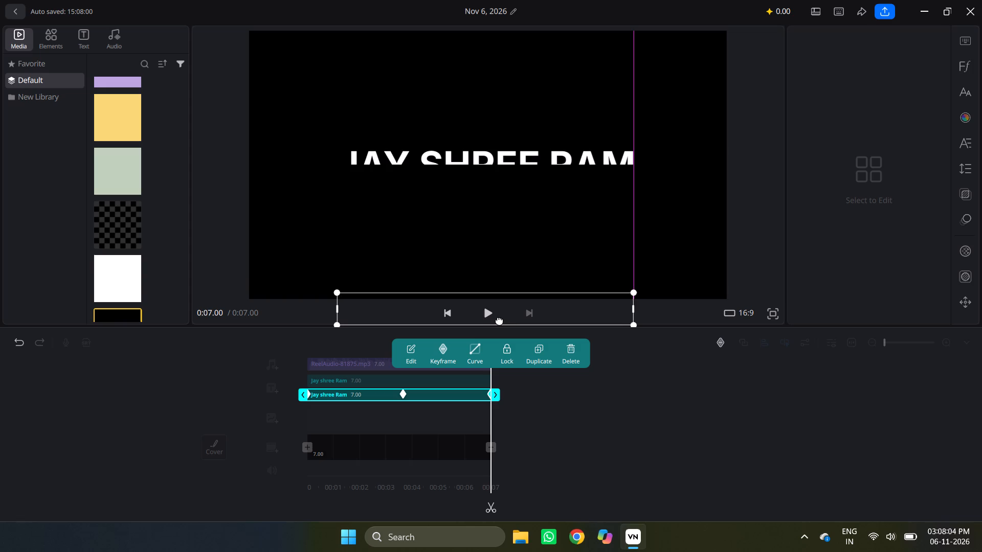
drag(499, 320, 502, 325)
click(544, 425)
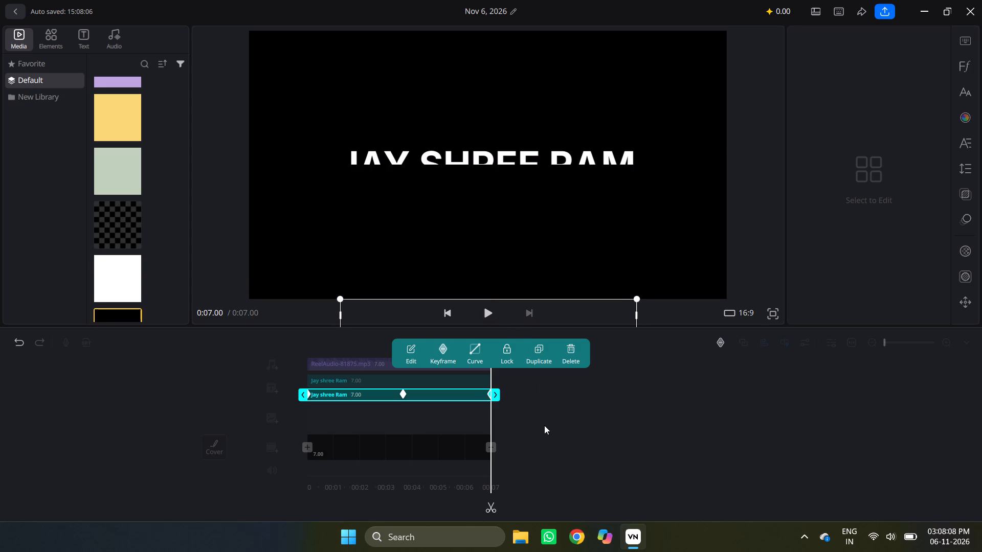
Add keyframes to the upper-track "Jay shree Ram" title clip at 0:00.00 and 0:03.63.
drag(457, 415, 598, 410)
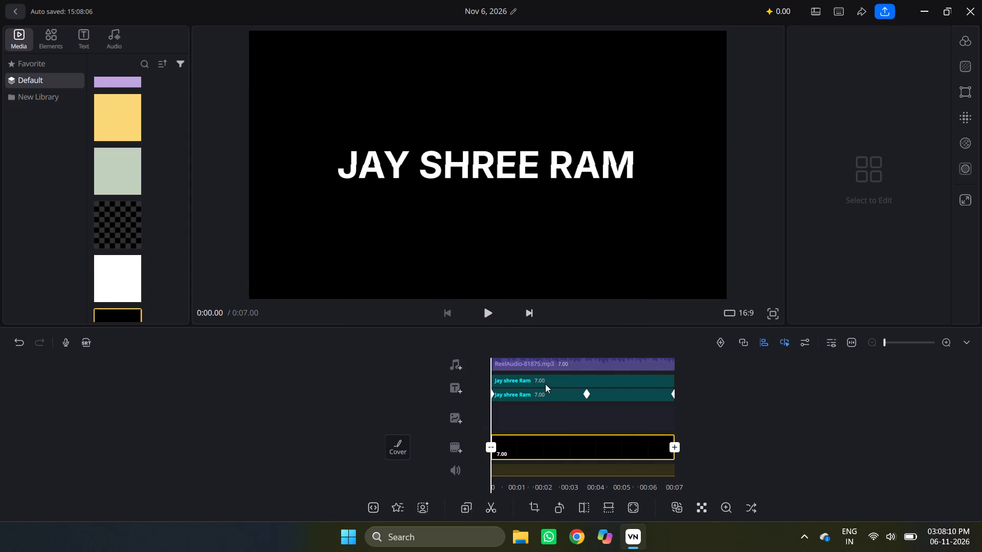
click(545, 382)
drag(502, 415, 595, 414)
click(438, 355)
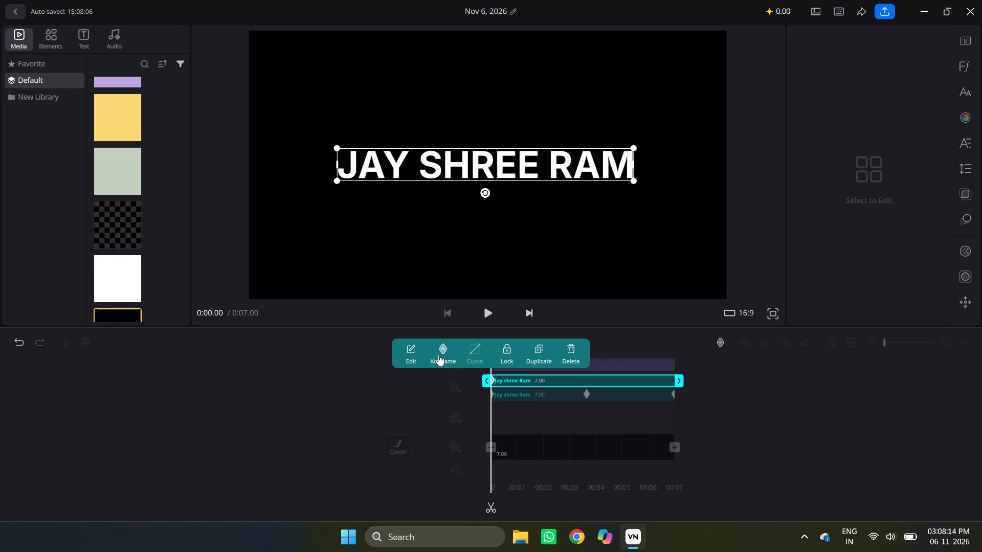
drag(541, 417, 436, 424)
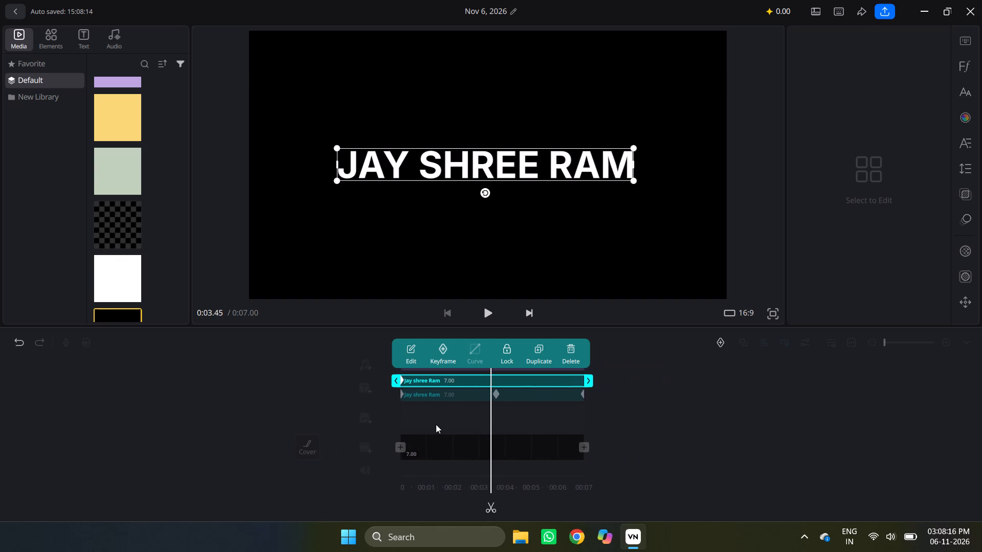
drag(436, 424, 432, 426)
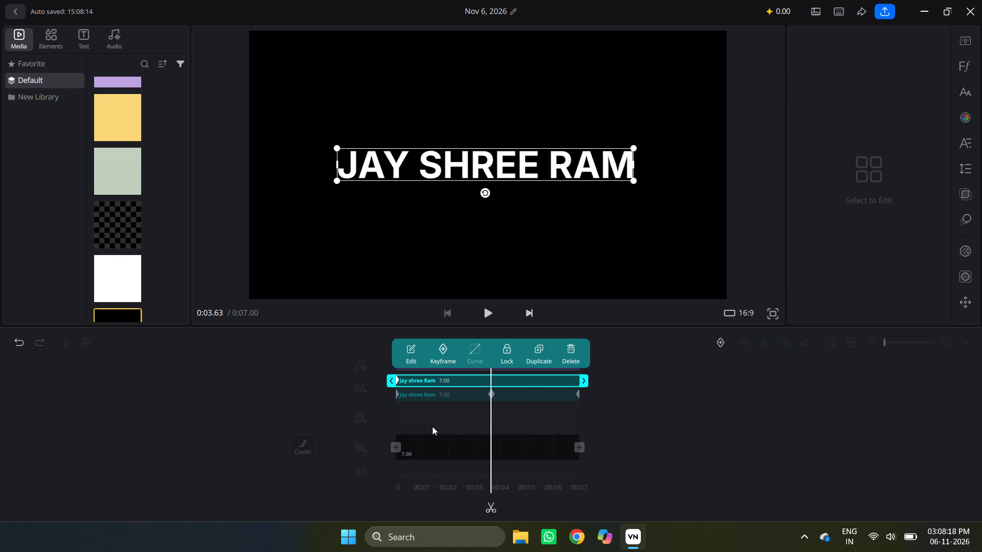
click(439, 349)
At 0:06.95, move the upper-track "Jay shree Ram" title straight up until it sits just outside the frame's top edge, roughly centred horizontally.
drag(491, 424, 396, 420)
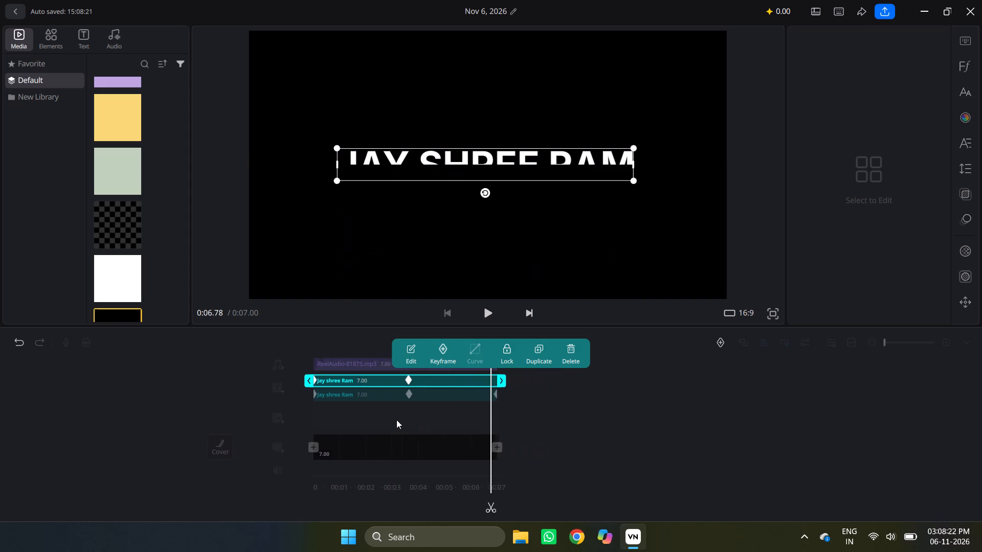
drag(396, 420, 394, 419)
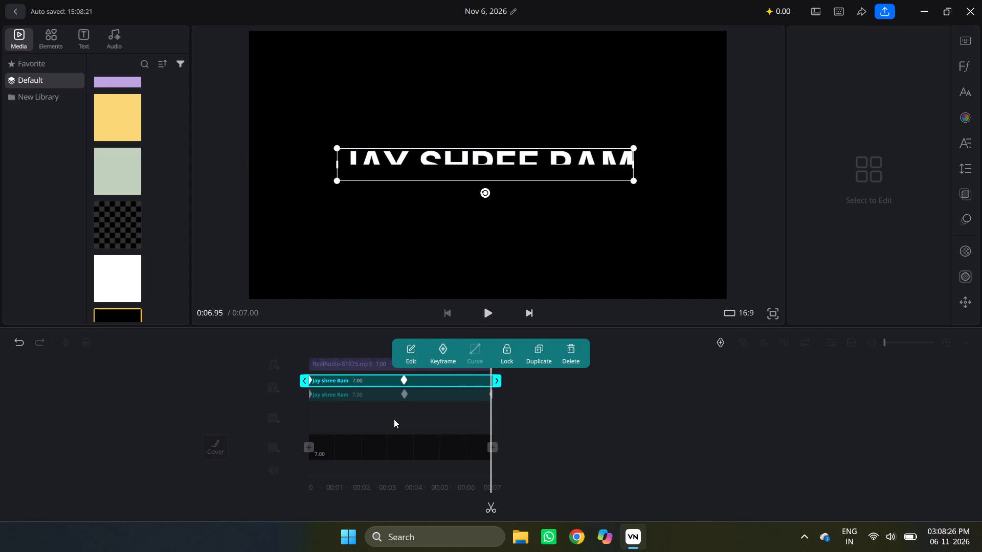
click(486, 164)
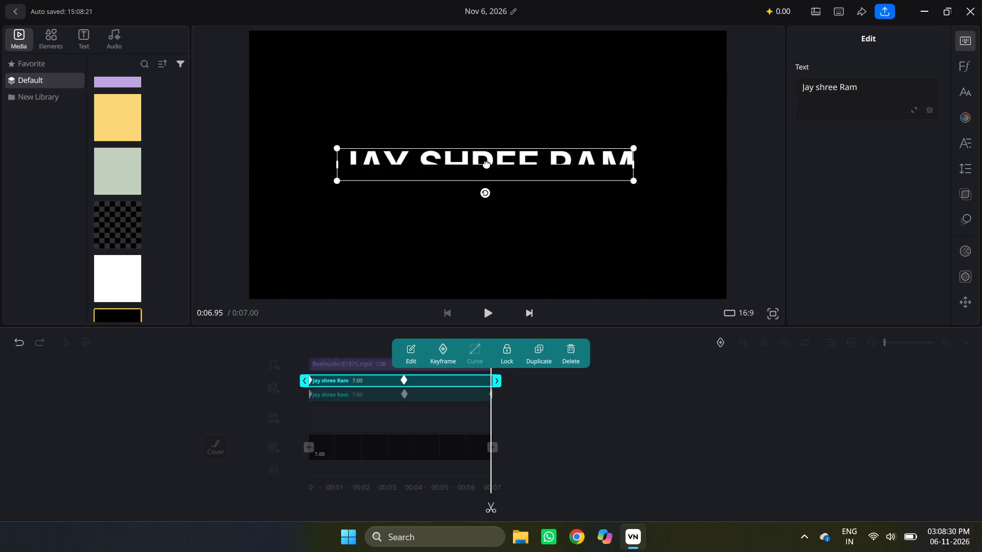
drag(486, 164, 485, 34)
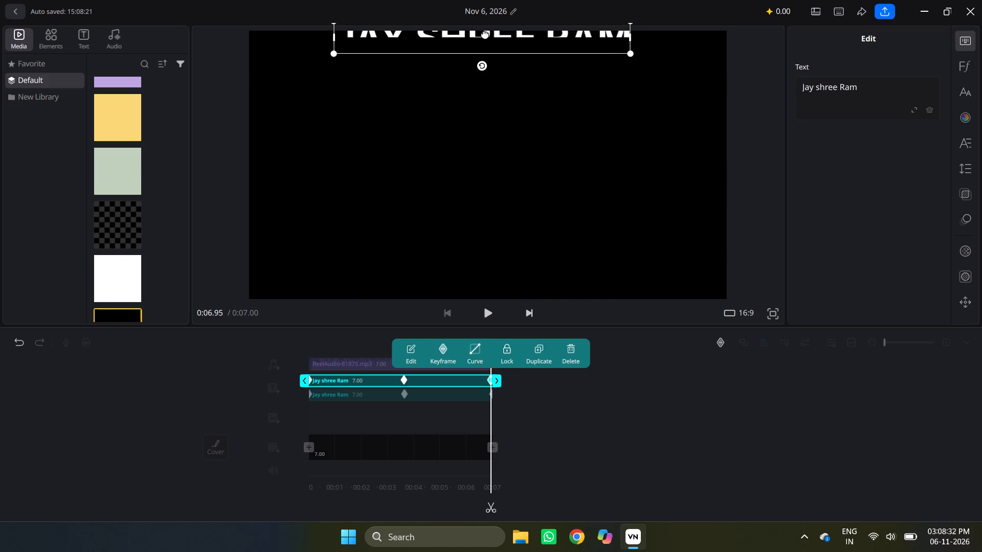
drag(485, 34, 496, 13)
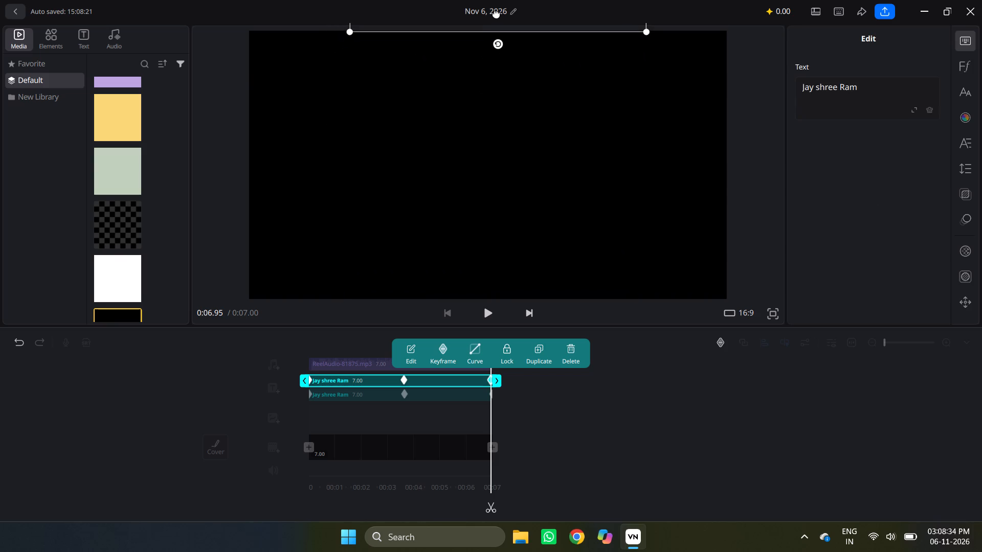
drag(496, 13, 484, 12)
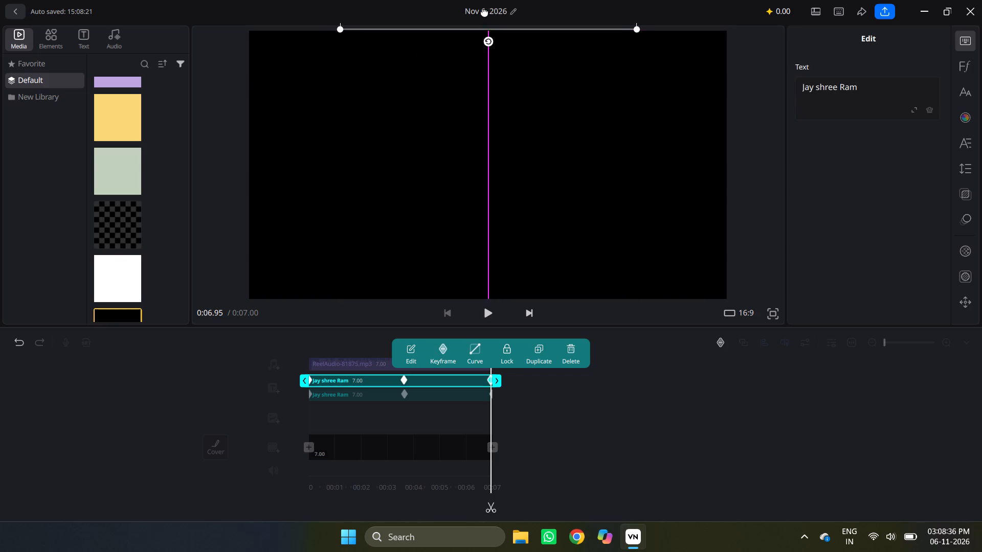
drag(484, 12, 492, 13)
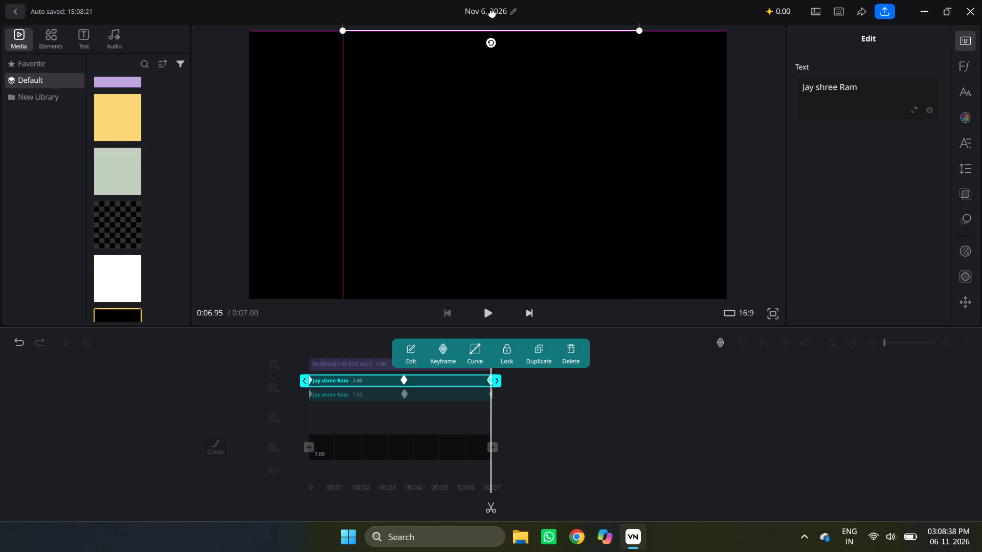
drag(492, 13, 490, 14)
click(554, 392)
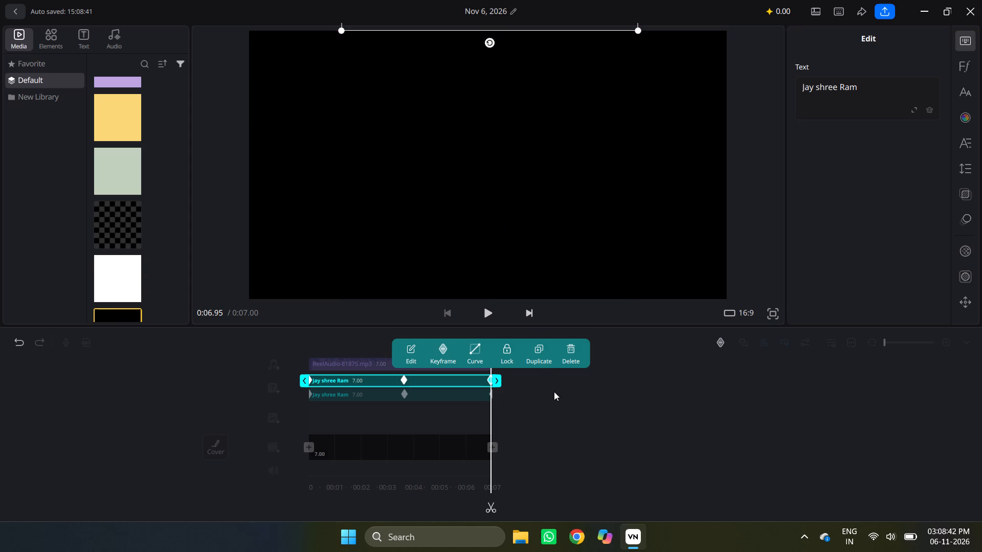
Play the whole video twice from the start to check the title's split animation.
drag(554, 392, 637, 390)
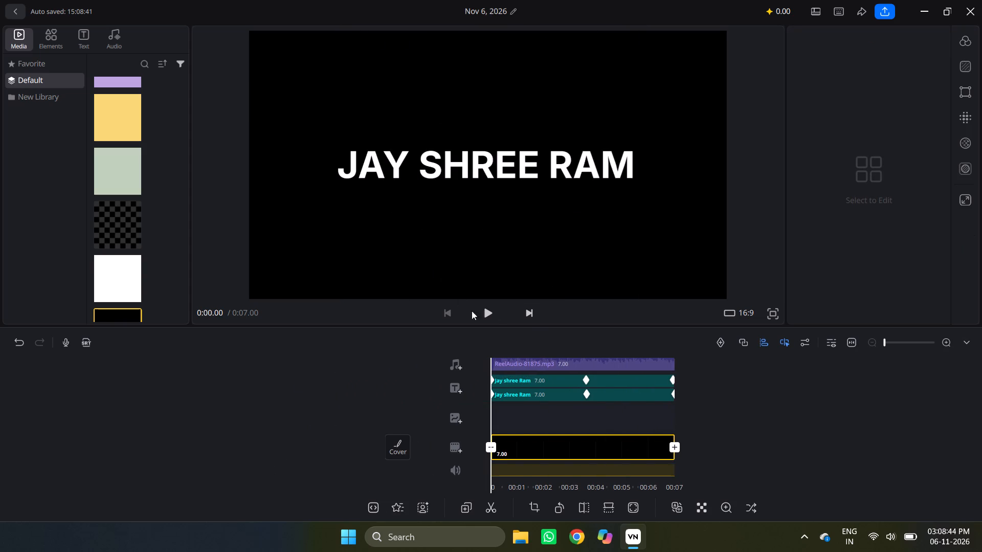
click(492, 316)
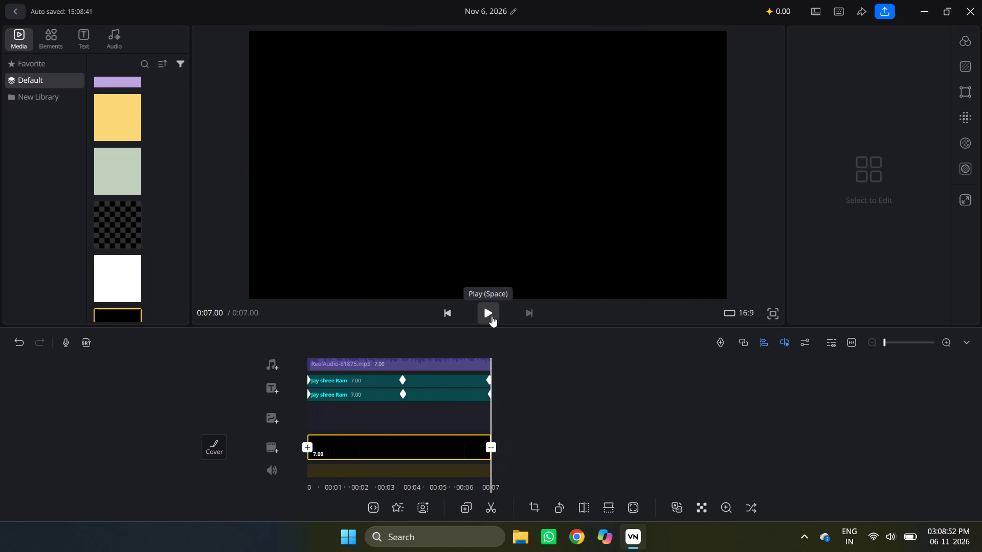
click(405, 417)
drag(405, 417, 578, 422)
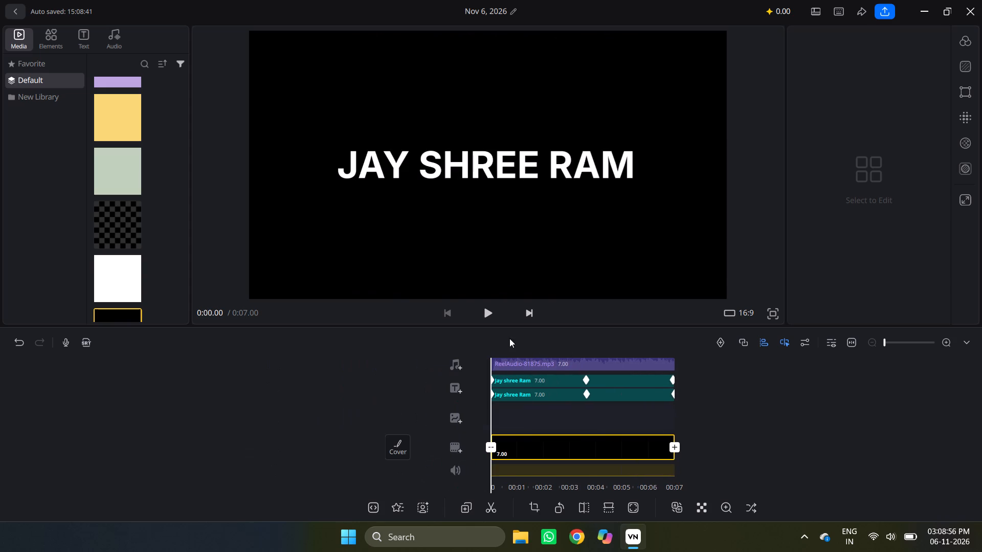
click(487, 315)
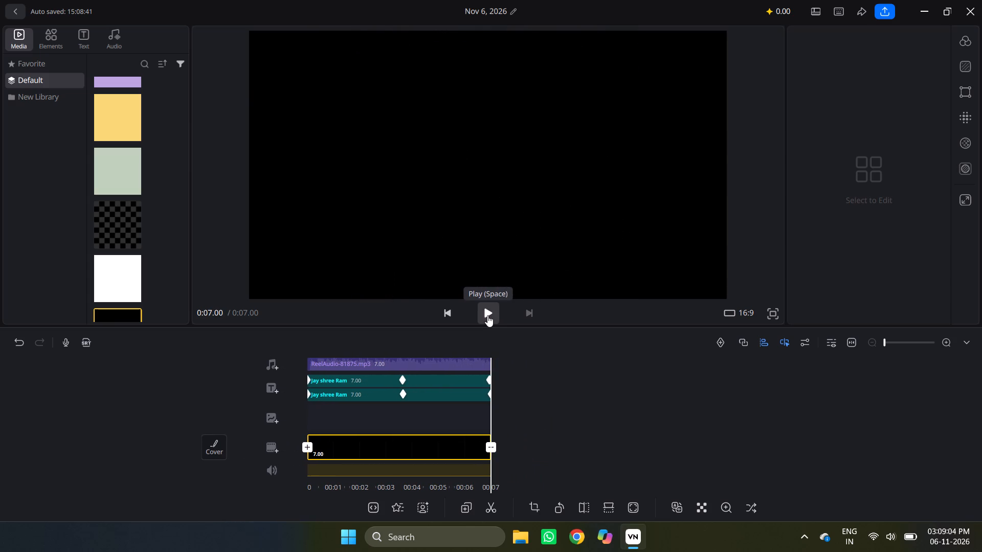
Apply the Fade In Fade Out caption animation to the lower-track and upper-track "Jay shree Ram" title clips.
click(415, 400)
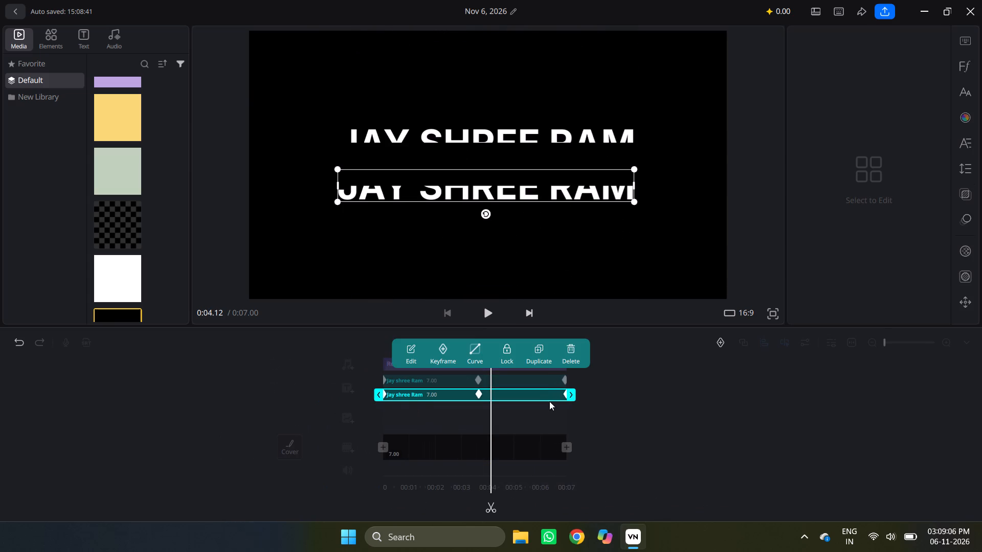
click(964, 111)
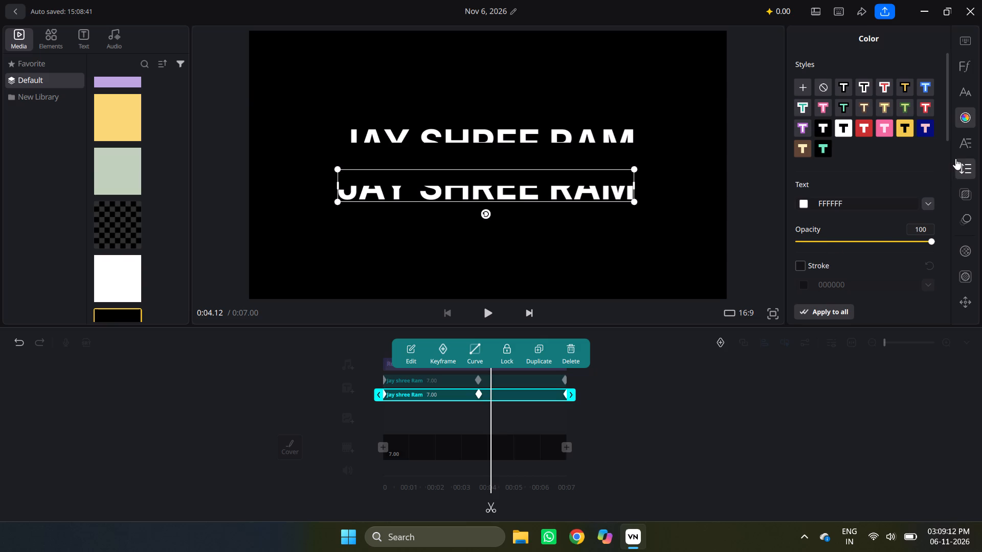
click(967, 185)
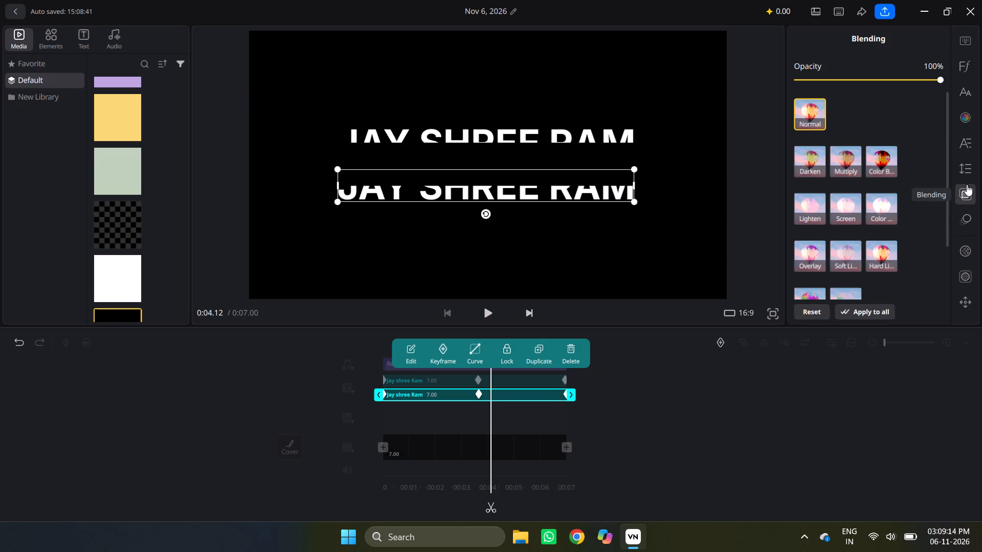
click(972, 220)
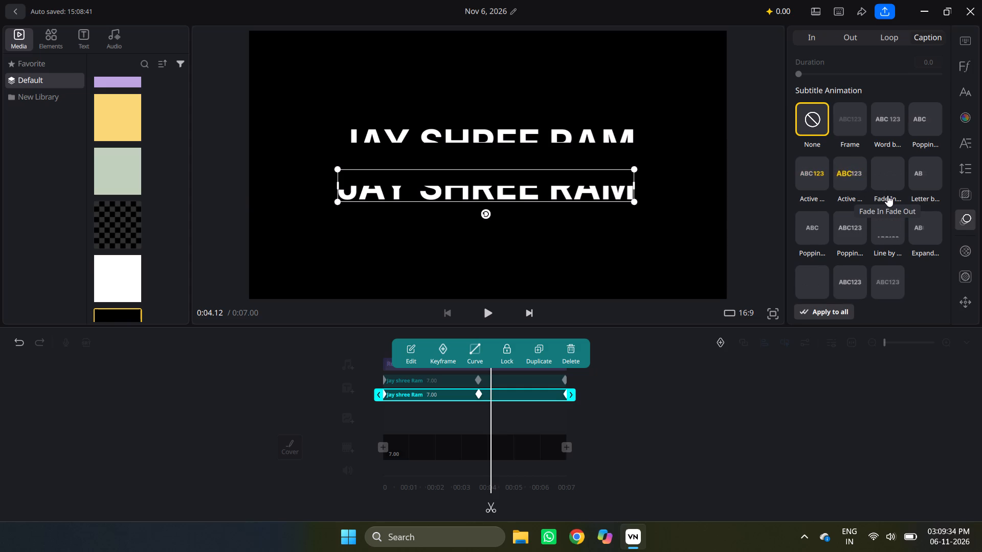
click(888, 180)
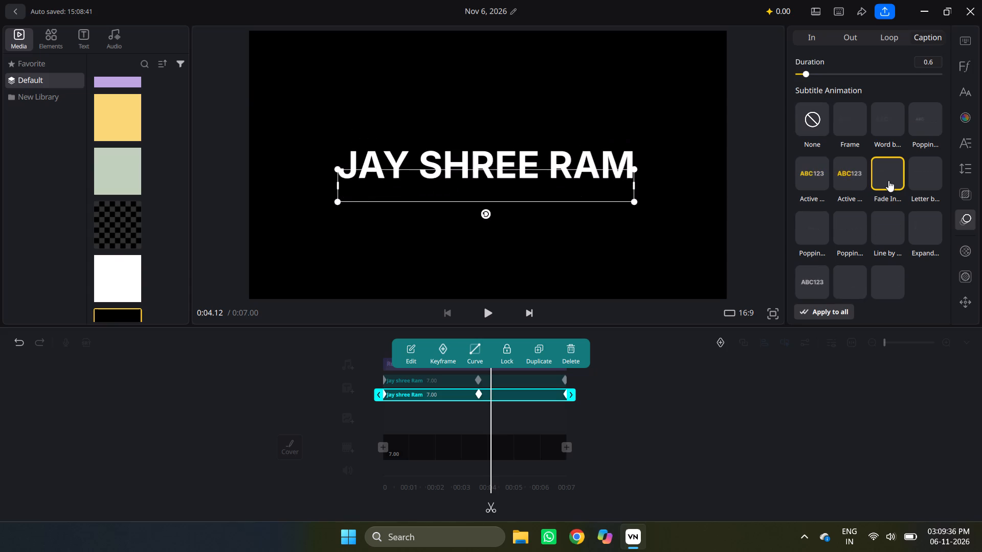
click(537, 383)
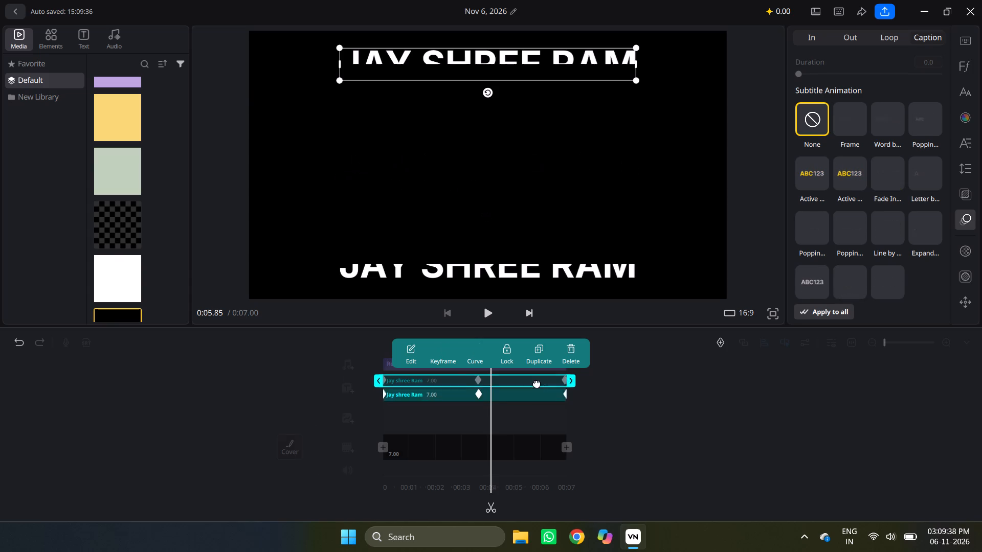
click(894, 180)
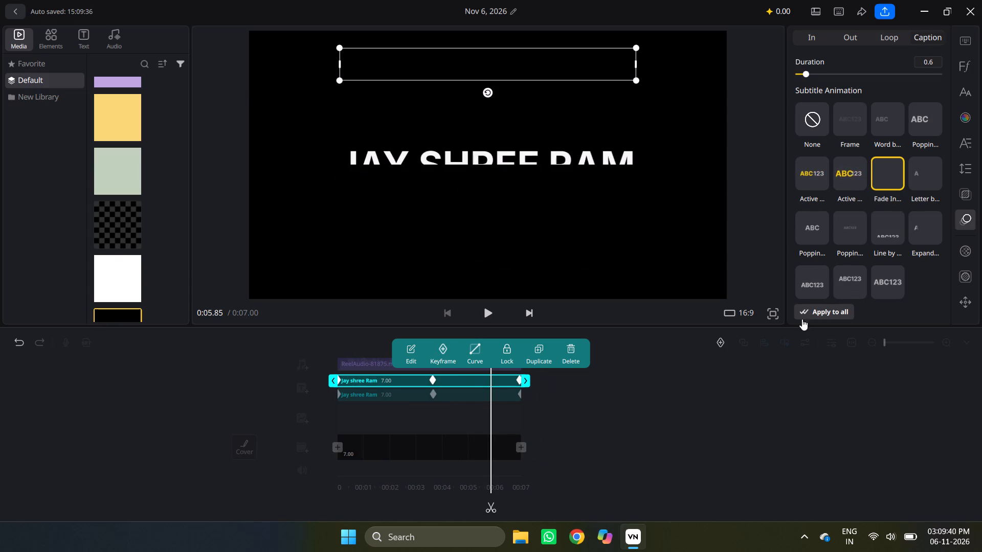
click(772, 367)
Play the whole video from the start to check the title's fade animation, and return to 0:00.00.
drag(705, 389, 981, 367)
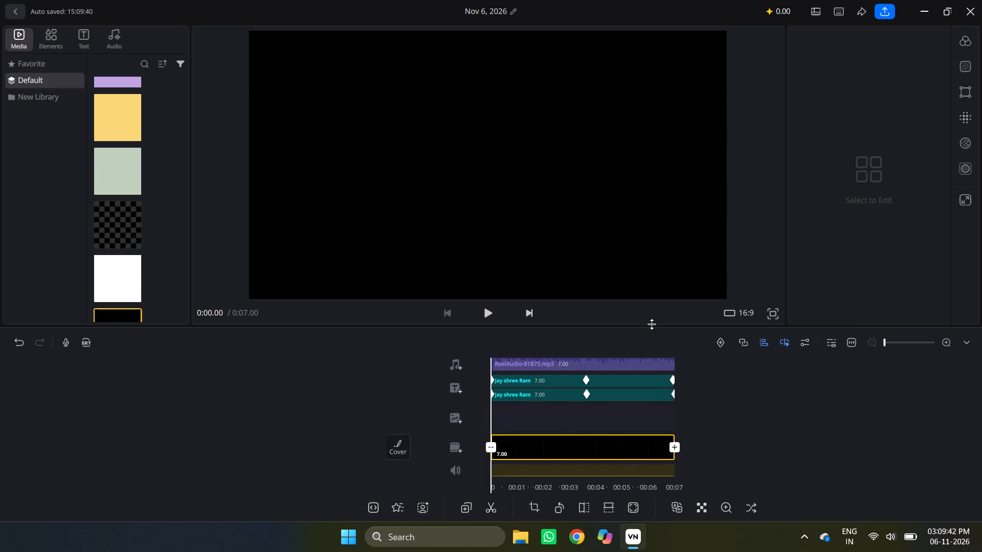
click(490, 312)
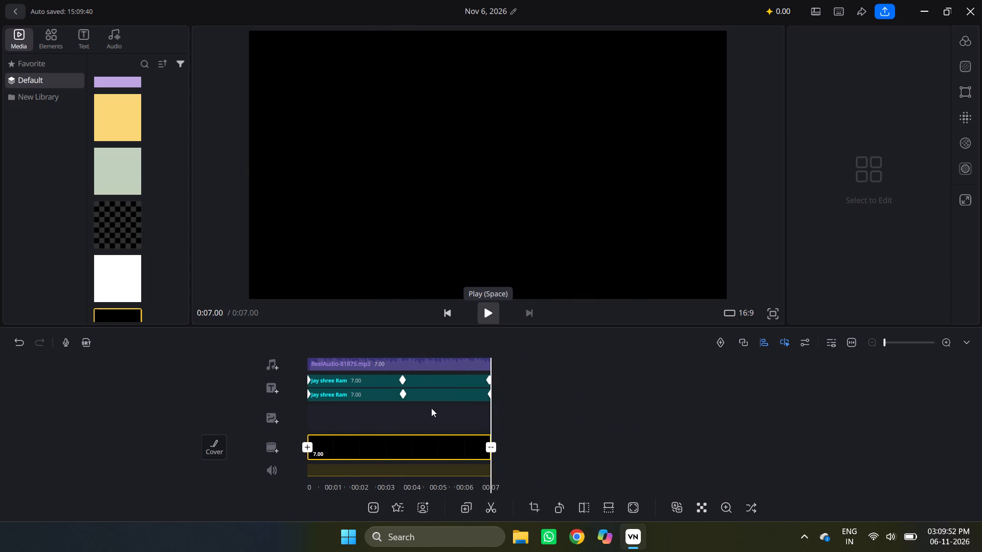
drag(384, 419, 599, 418)
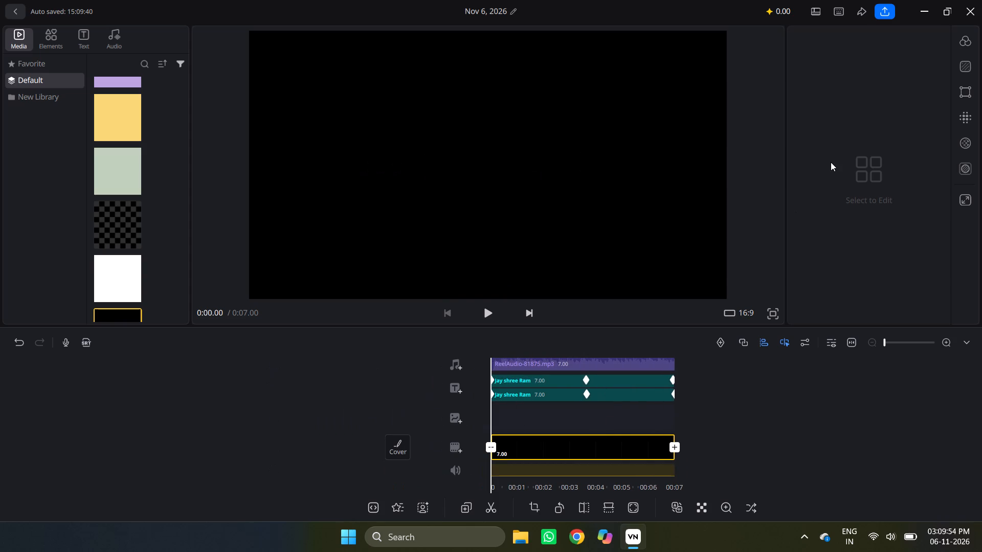
Export the finished video with manual quality at 1080p resolution, and close the export dialog once it is done.
click(879, 16)
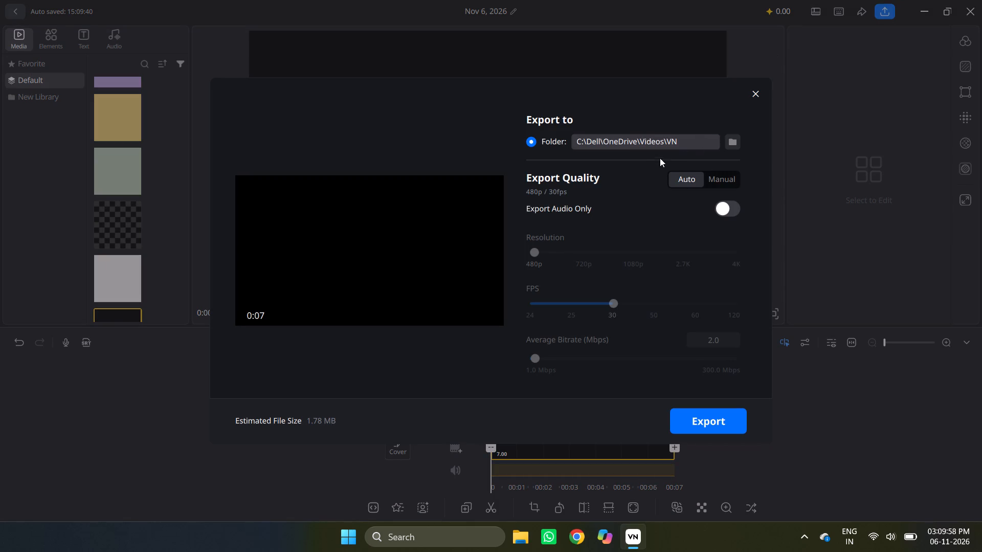
click(711, 178)
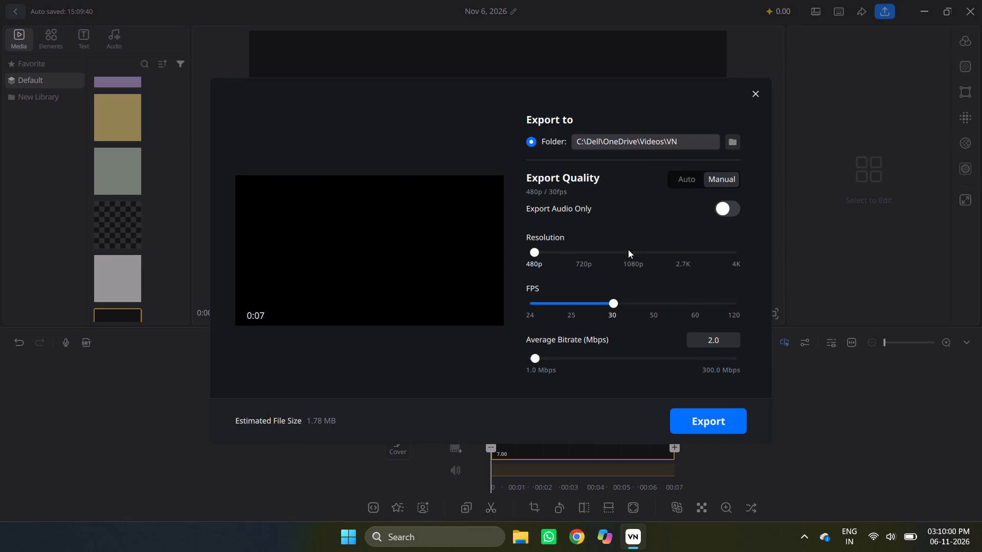
click(628, 249)
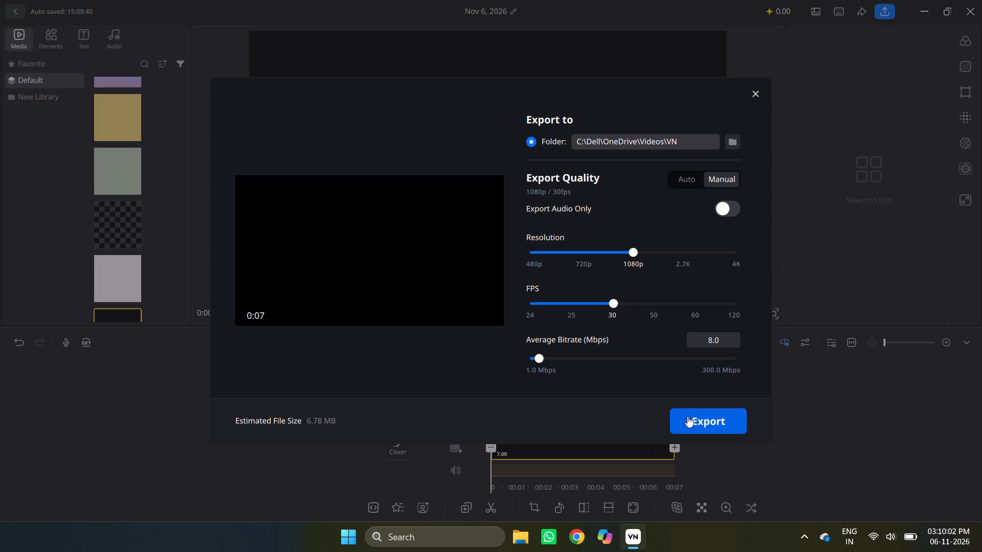
click(687, 416)
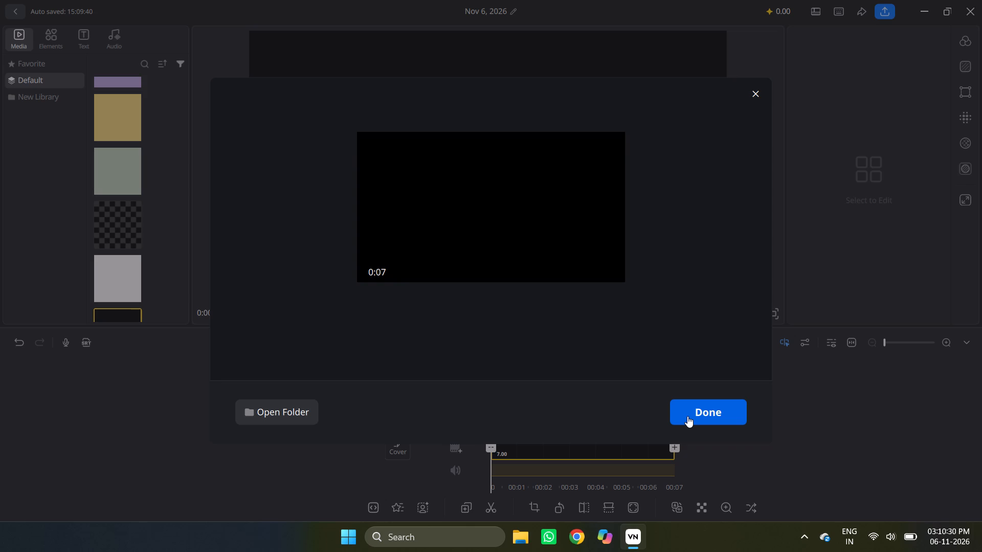
click(687, 416)
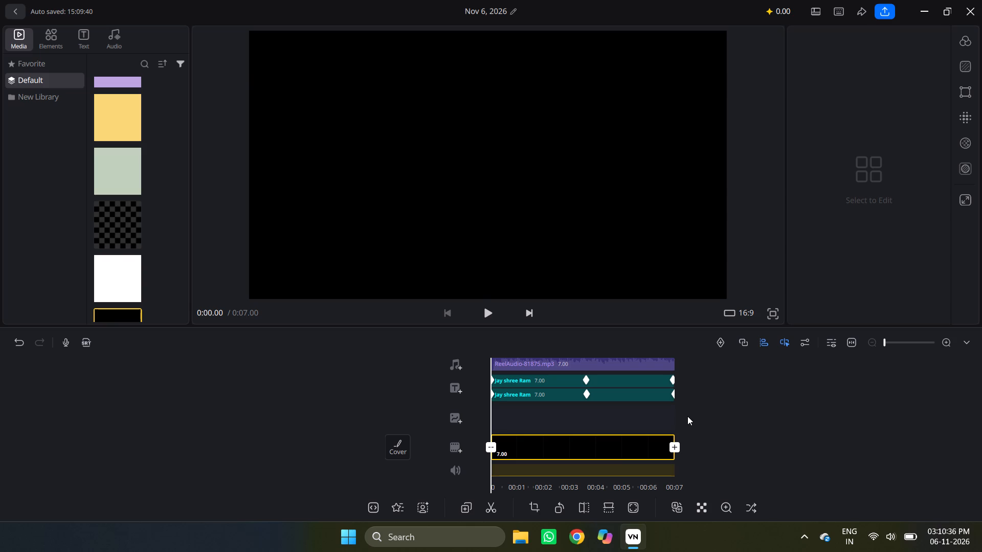
Show the favourite media library, and leave the current project for the projects home screen.
click(37, 59)
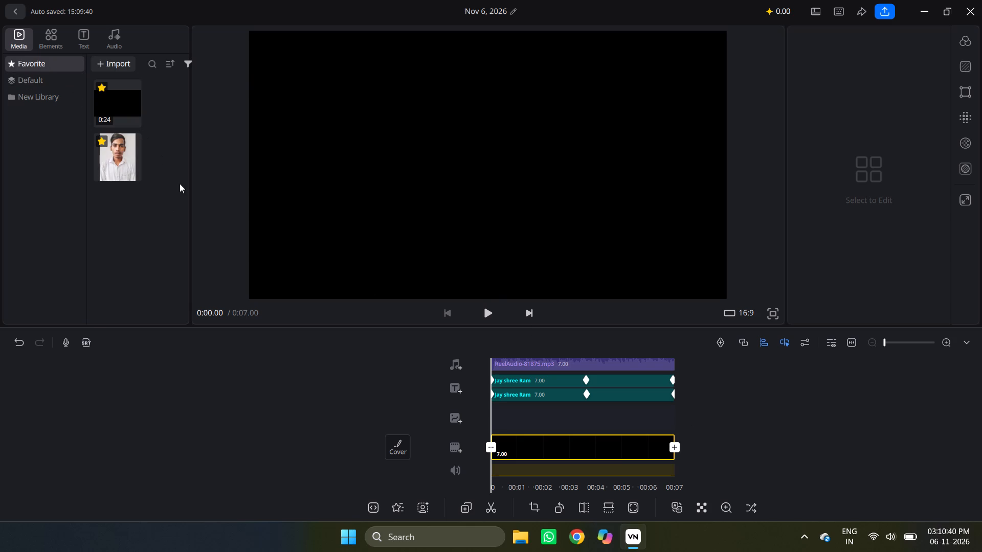
click(6, 12)
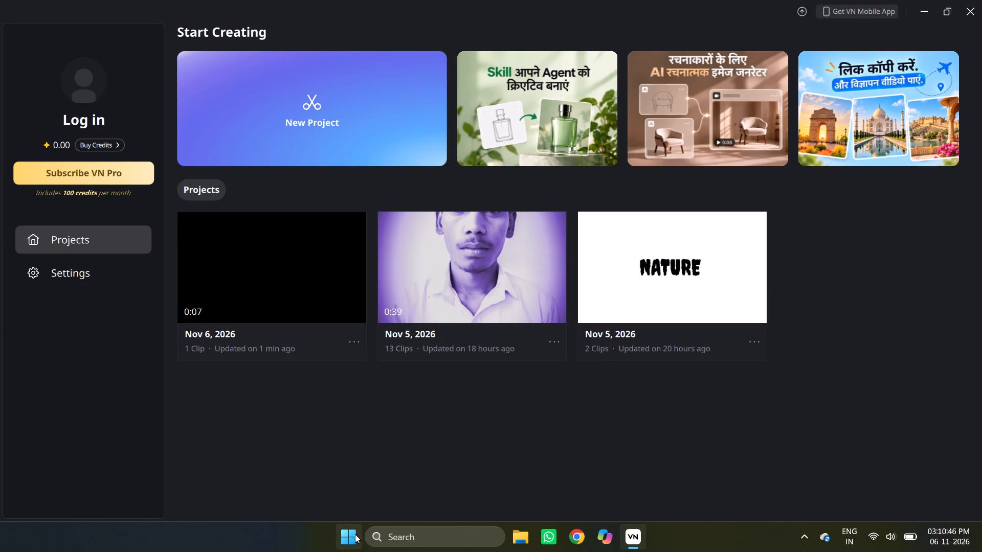
Switch to Google Chrome and search the web for "ram ji 16:9".
click(572, 538)
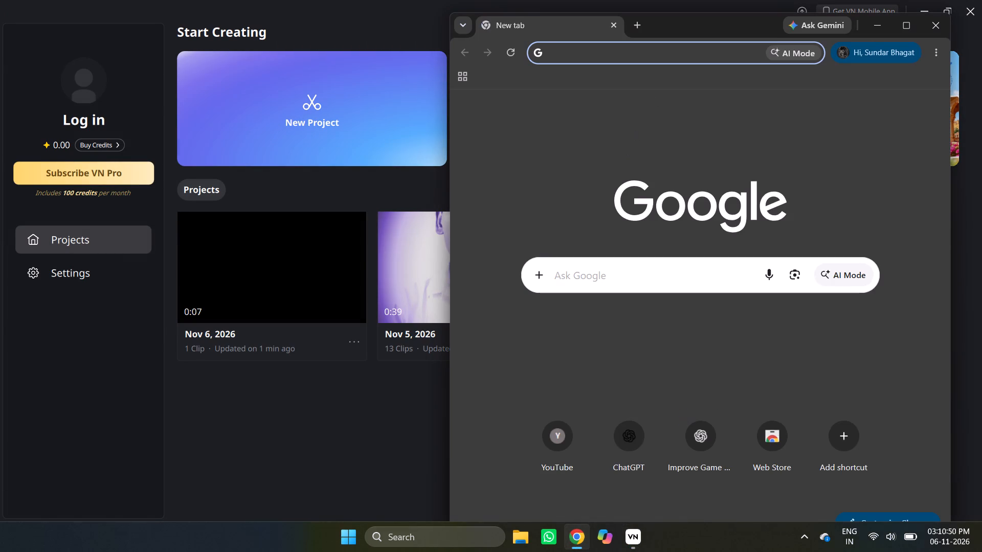
click(651, 51)
text(ram jo)
key(BackSpace)
text(i)
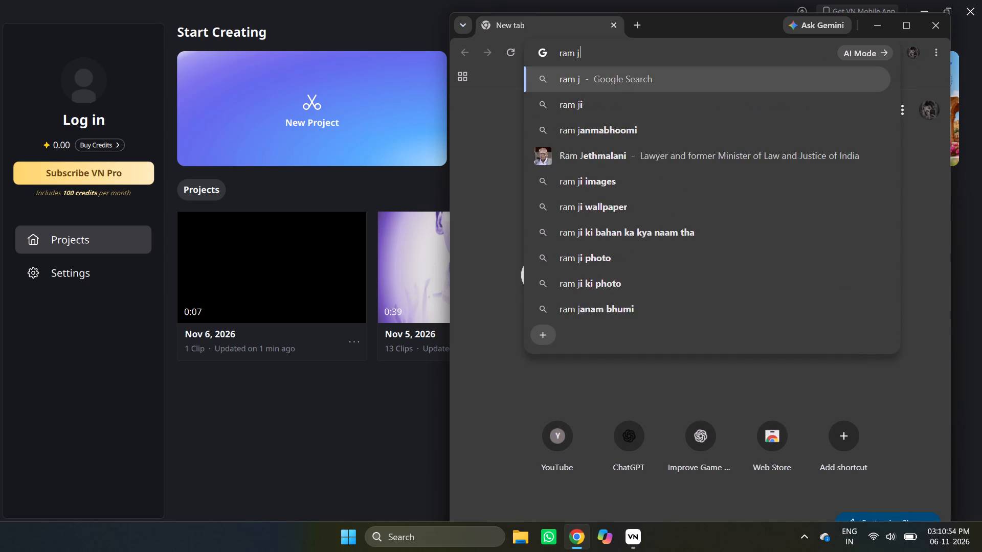
key(space)
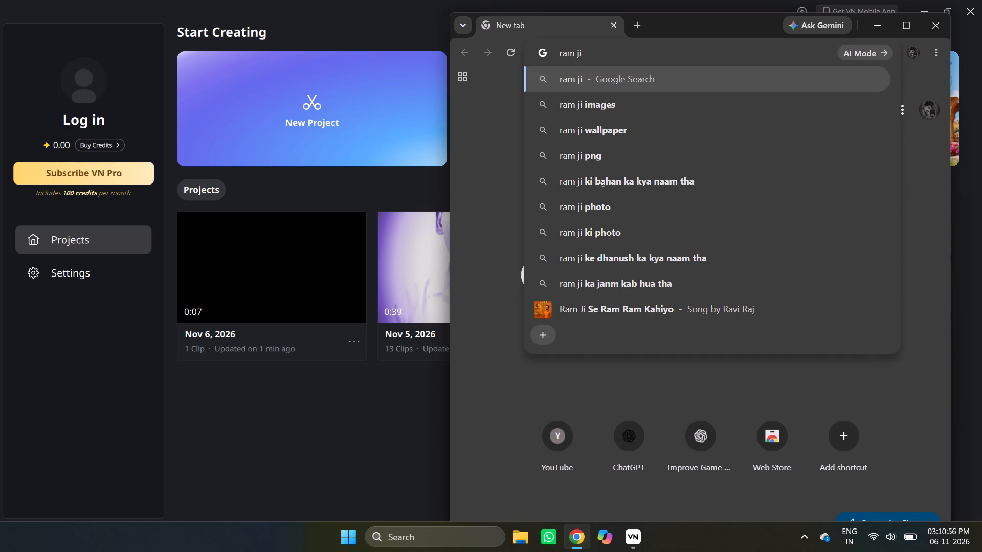
text(16)
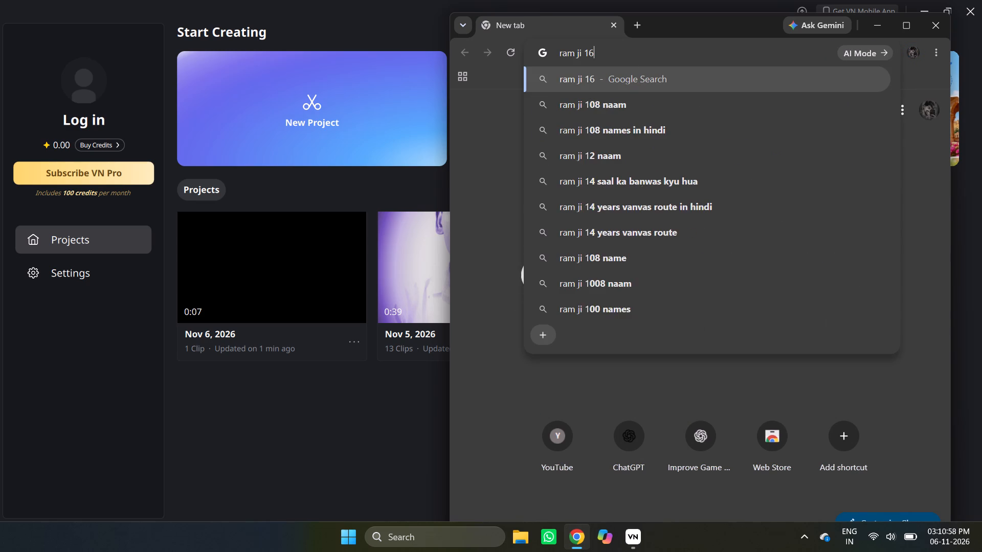
text(:9)
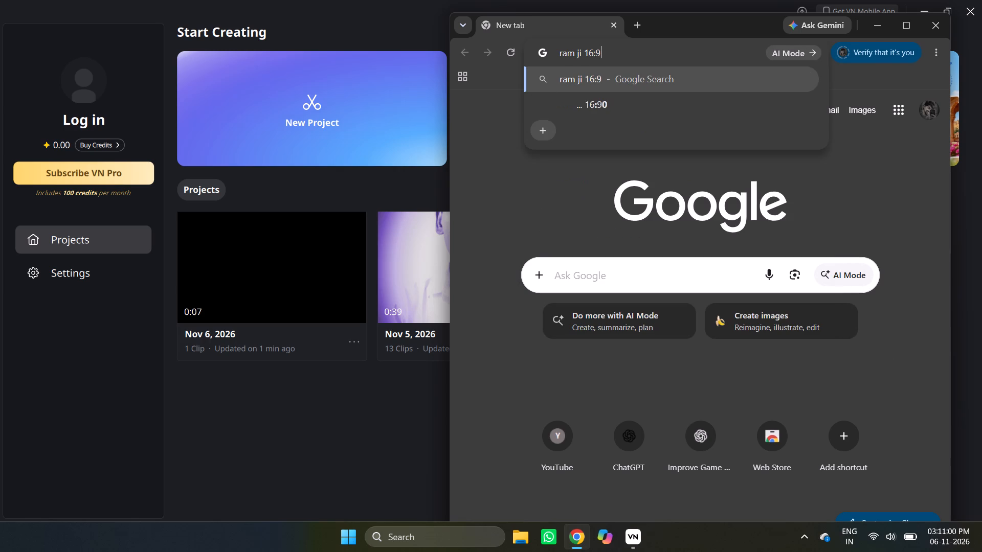
key(Return)
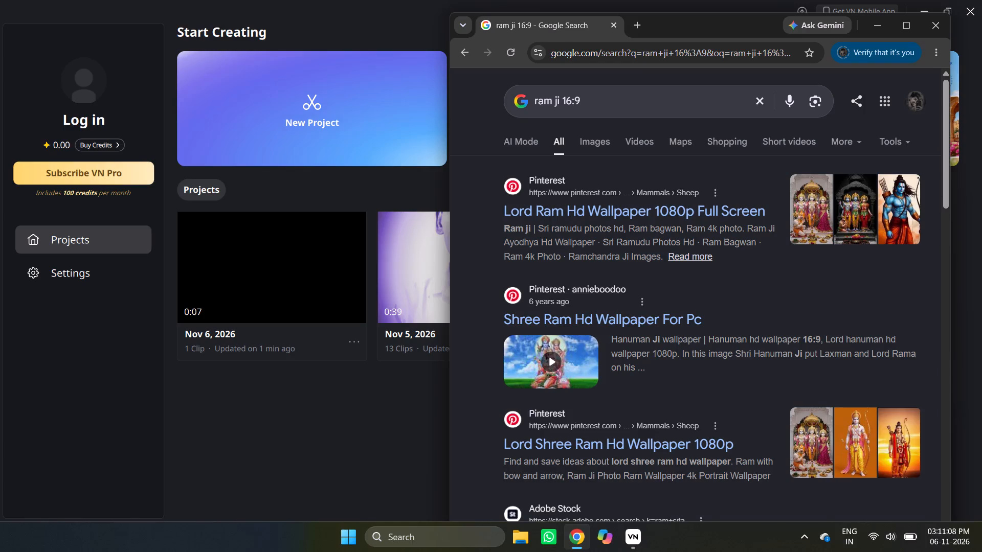
Open the Pinterest result "Lord Ram Hd Wallpaper 1080p Full Screen", dismiss the sign-in prompt and look through its wallpapers.
click(606, 210)
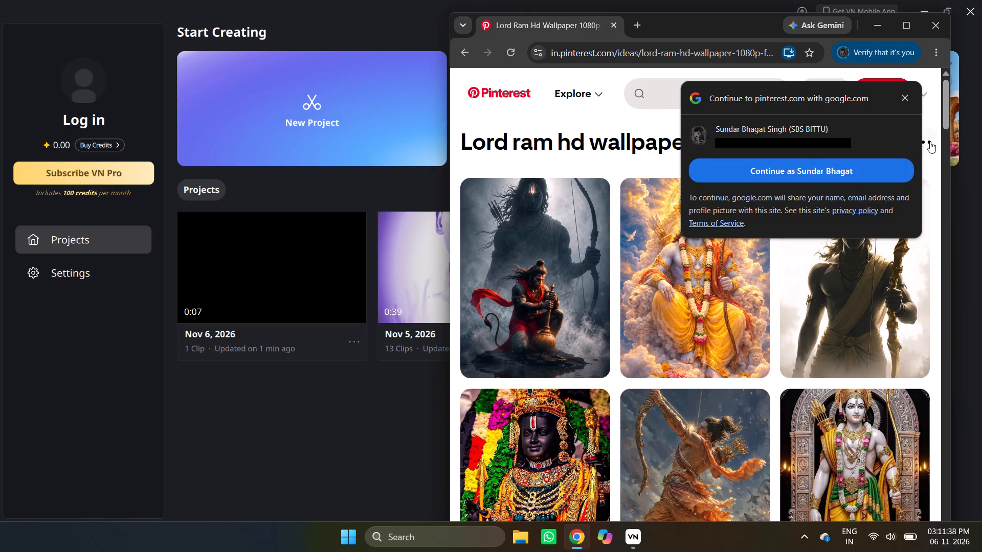
click(901, 97)
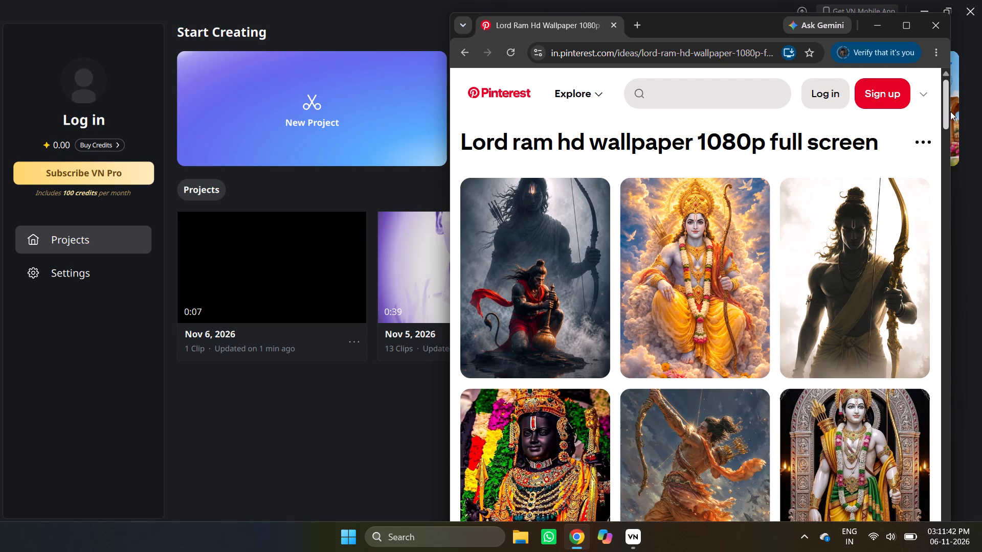
drag(947, 115, 943, 149)
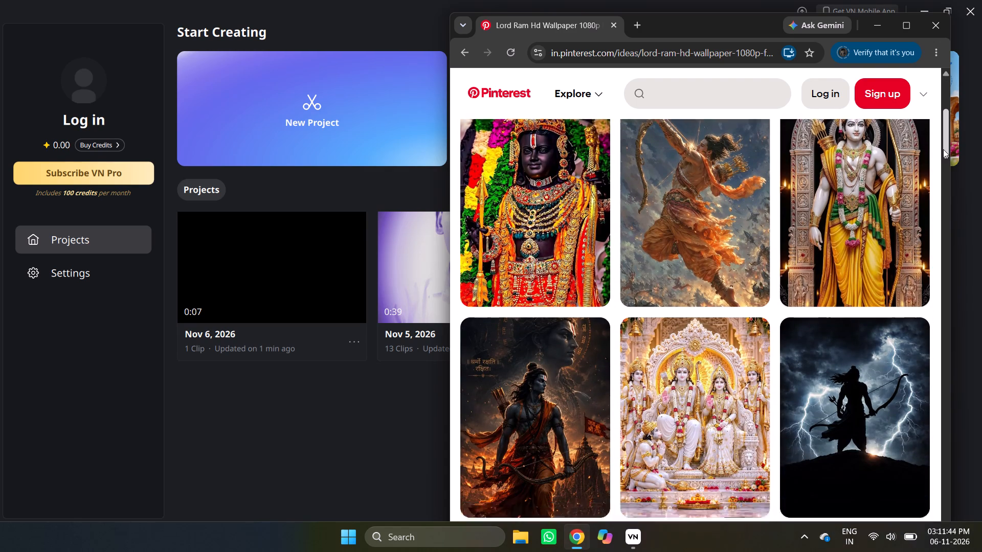
drag(943, 149, 945, 218)
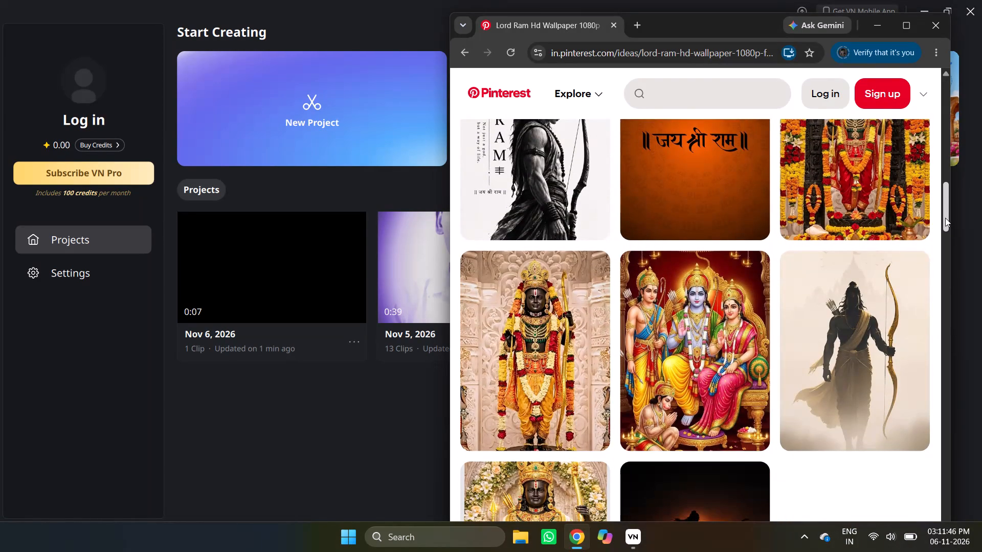
drag(945, 218, 938, 241)
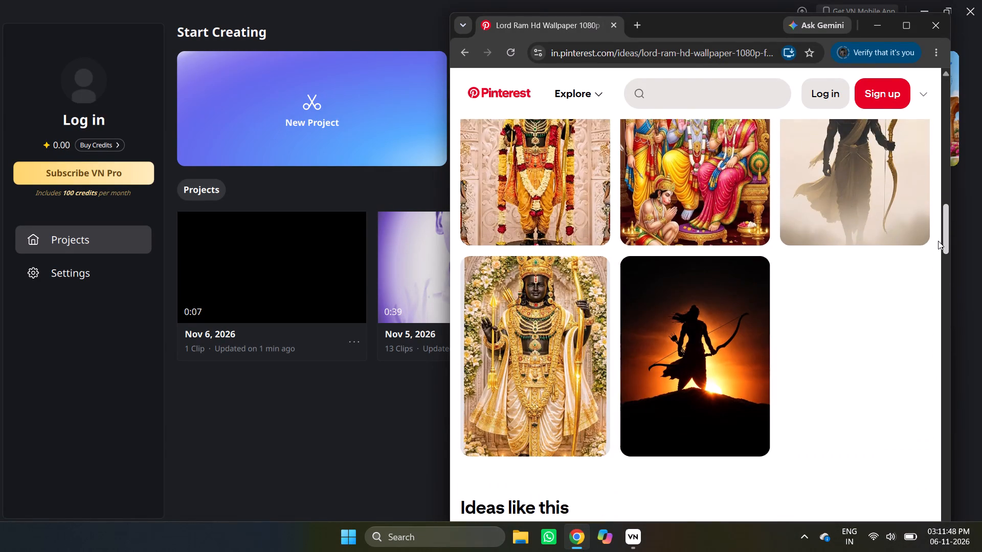
drag(938, 241, 945, 291)
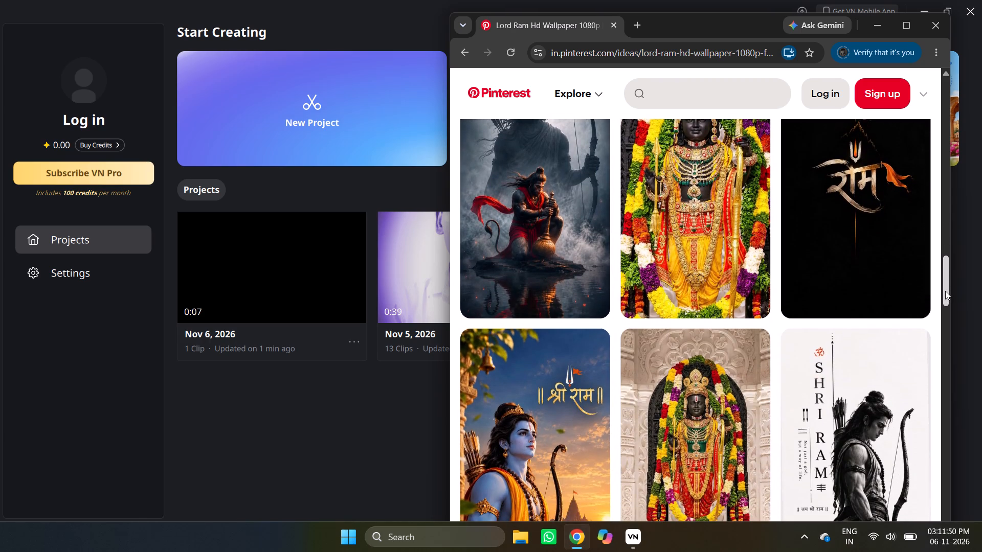
drag(945, 291, 939, 347)
drag(943, 348, 943, 371)
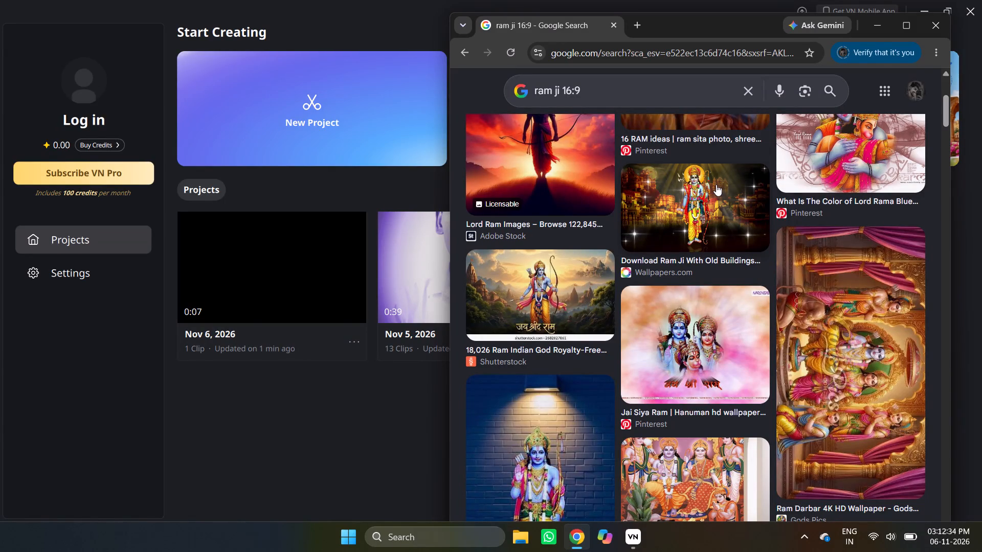
Save the Wallpapers.com "Download Ram Ji With Old Buildings" image to Downloads as JPG file "images", and close the browser.
right_click(716, 185)
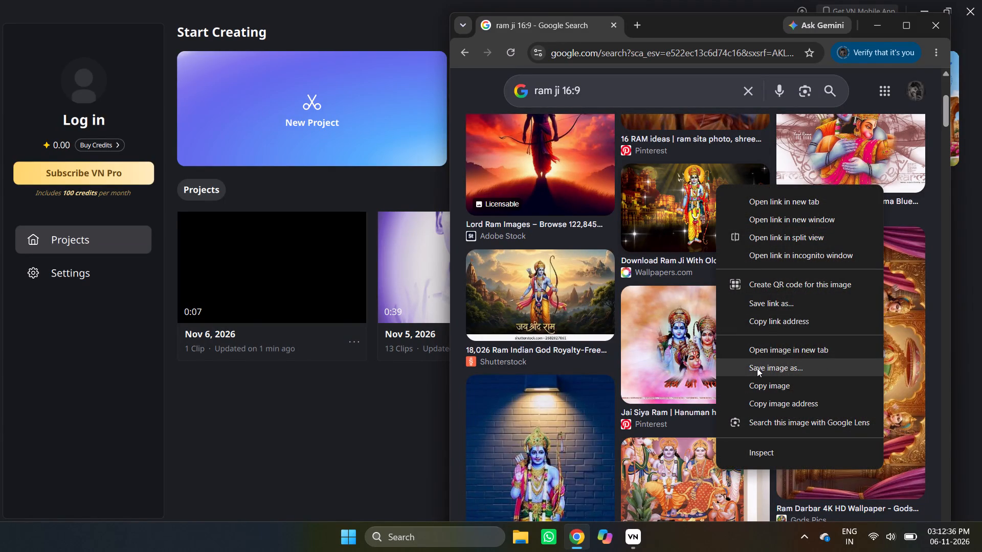
click(757, 368)
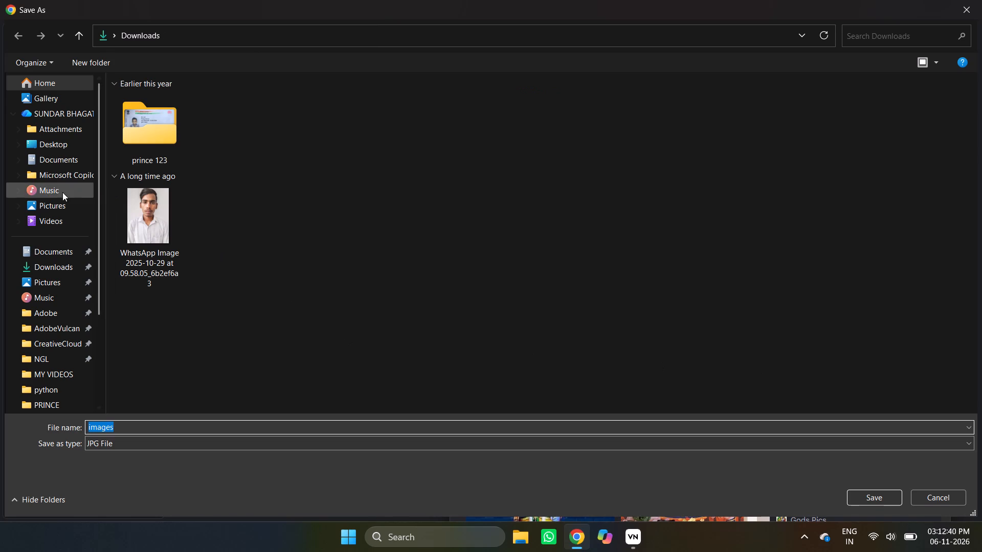
click(55, 202)
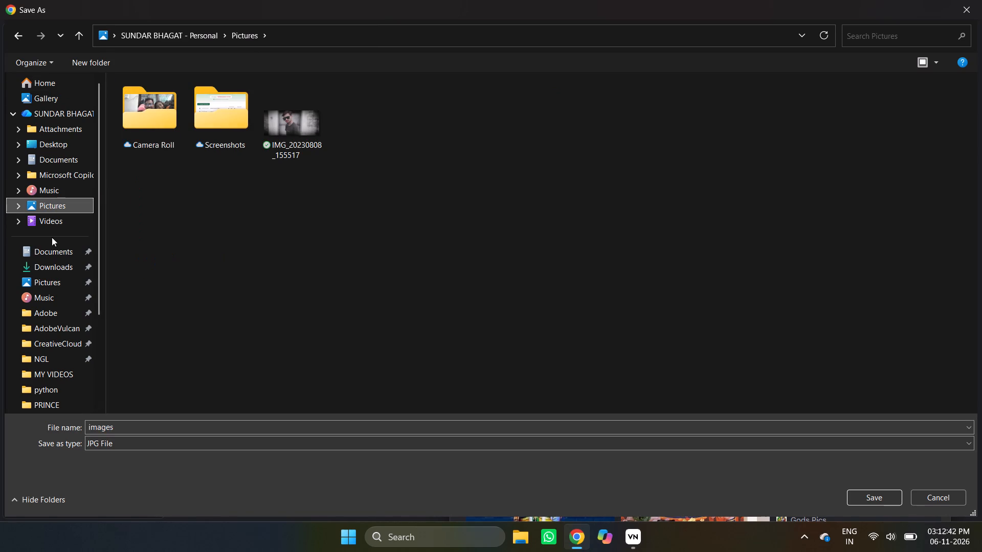
click(48, 261)
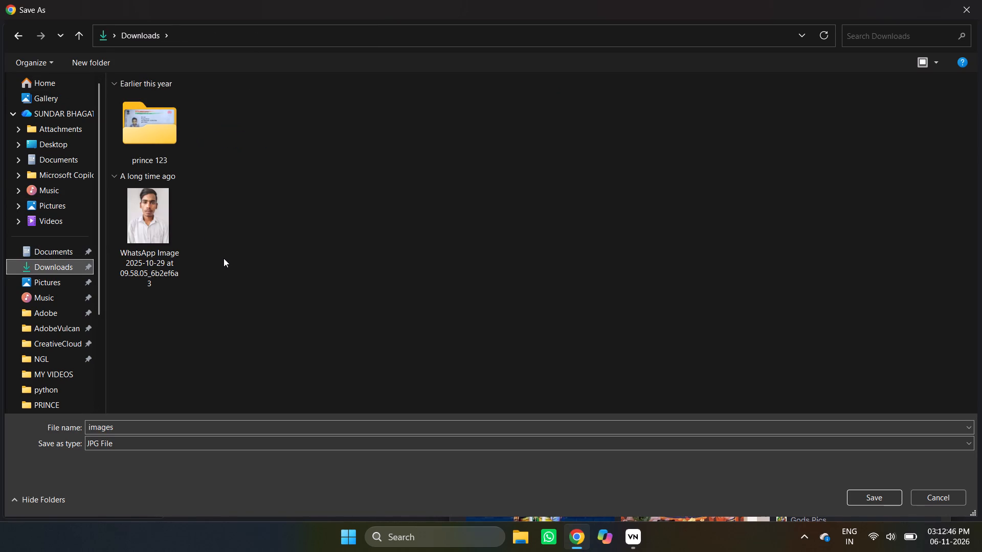
key(Return)
click(861, 489)
click(863, 494)
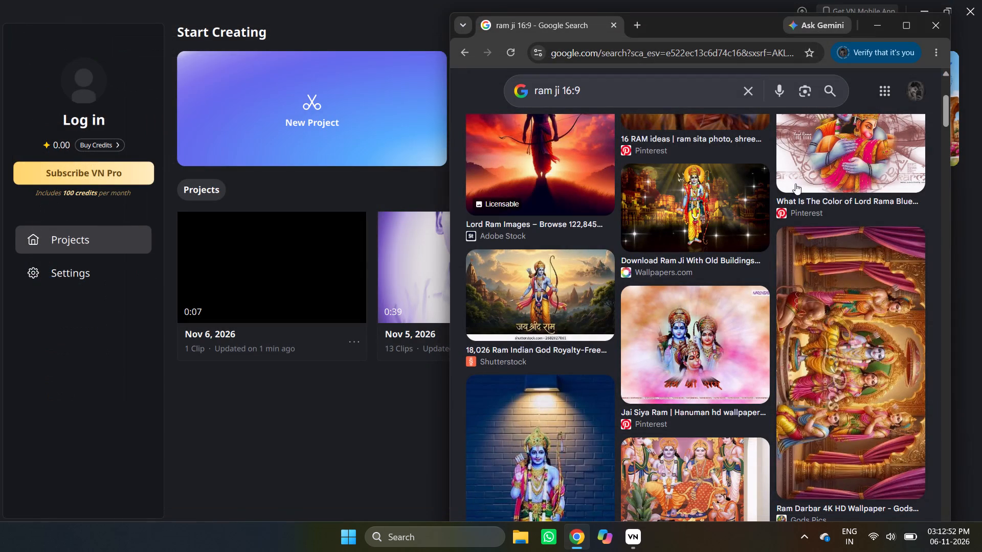
click(931, 25)
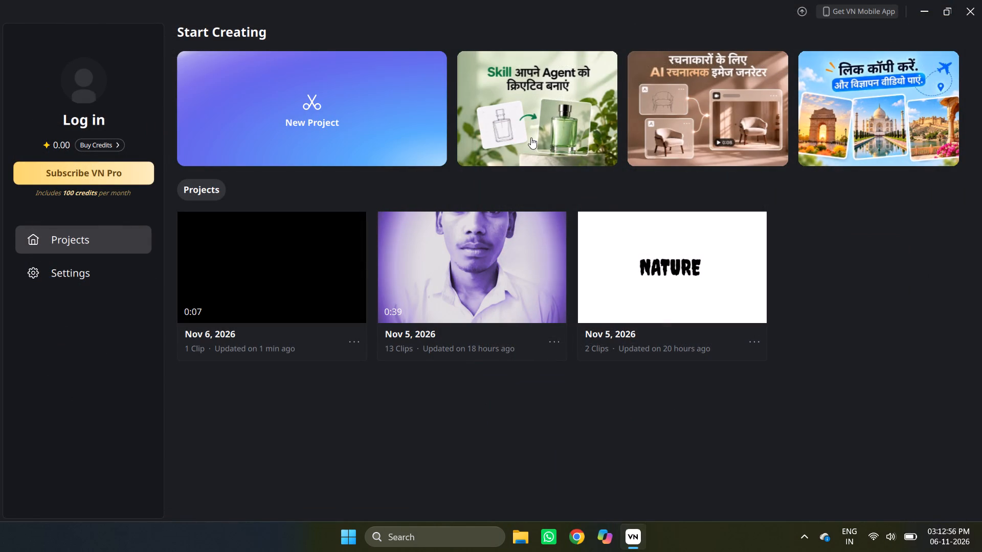
click(279, 140)
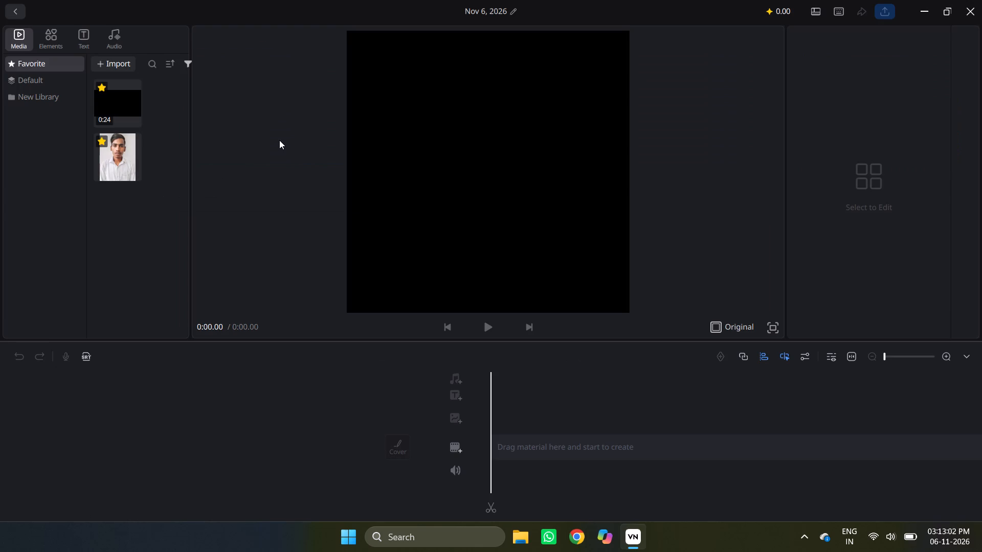
click(456, 449)
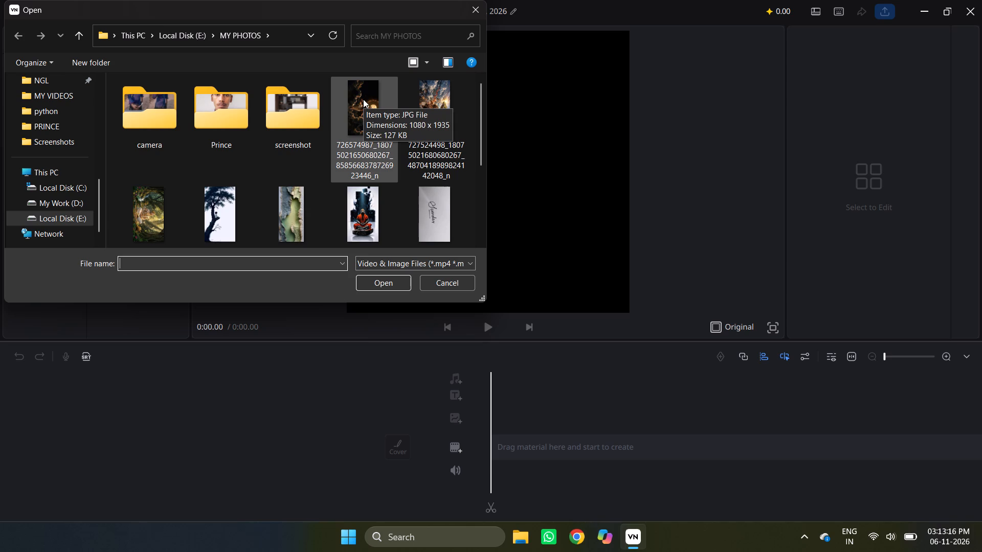
click(429, 92)
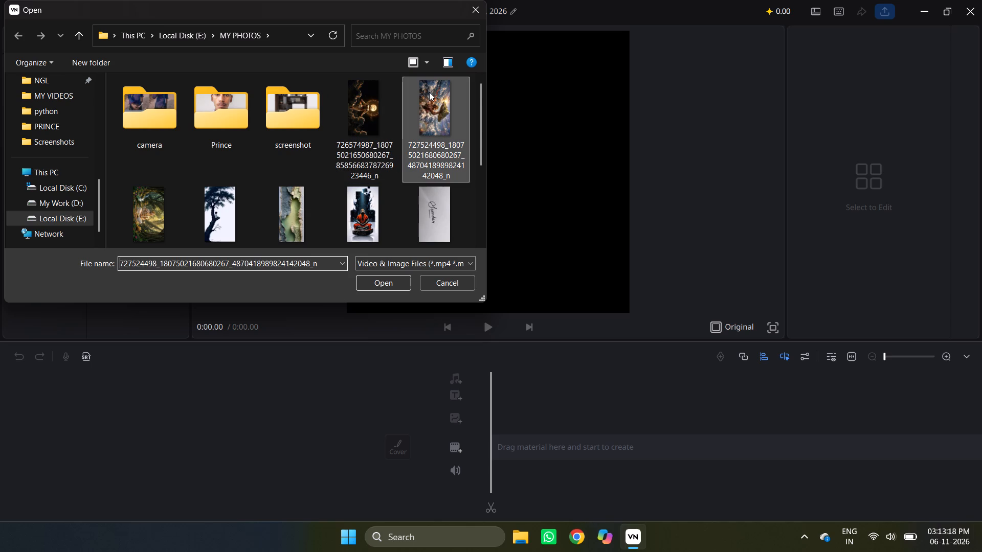
click(383, 280)
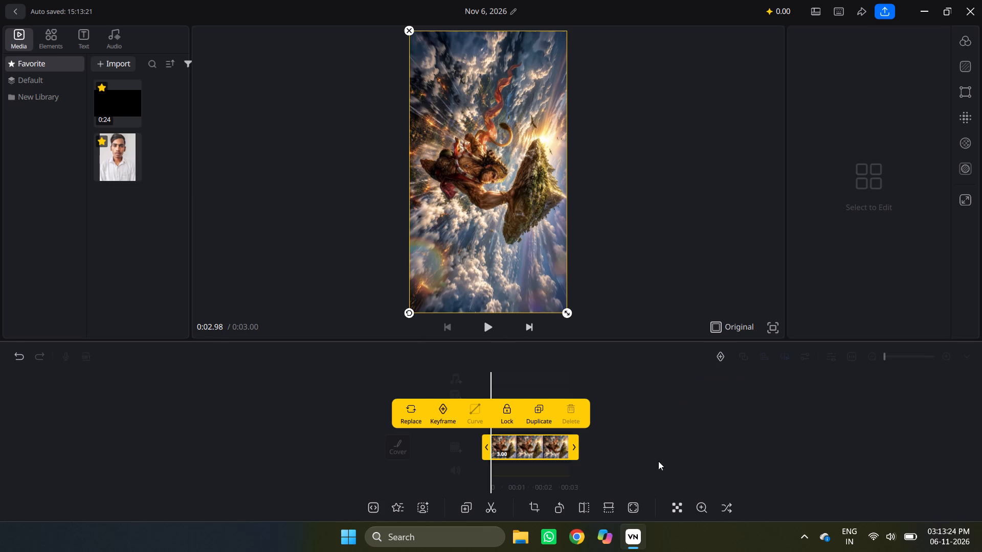
Rotate the image clip 90° counter-clockwise into landscape and set the project's aspect ratio to 16:9.
click(553, 506)
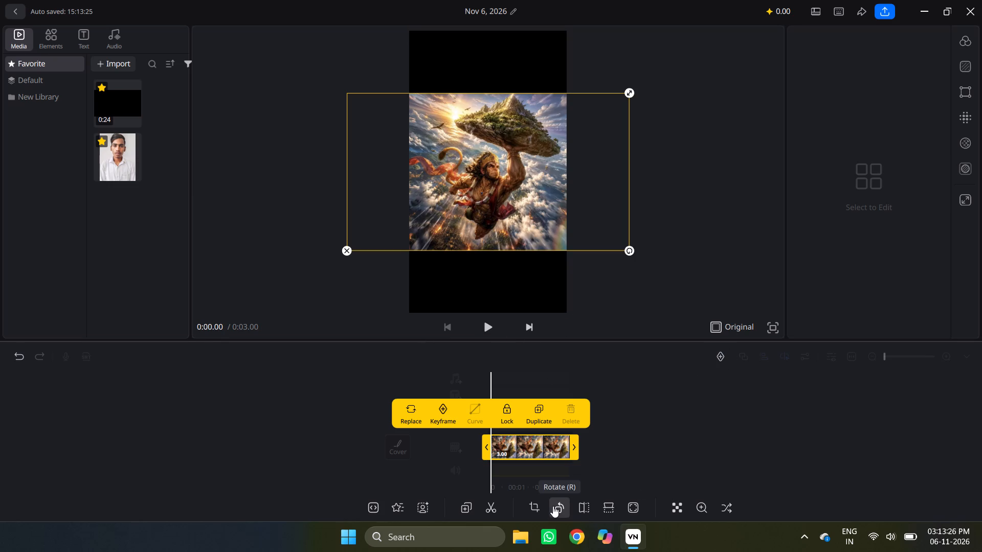
click(714, 332)
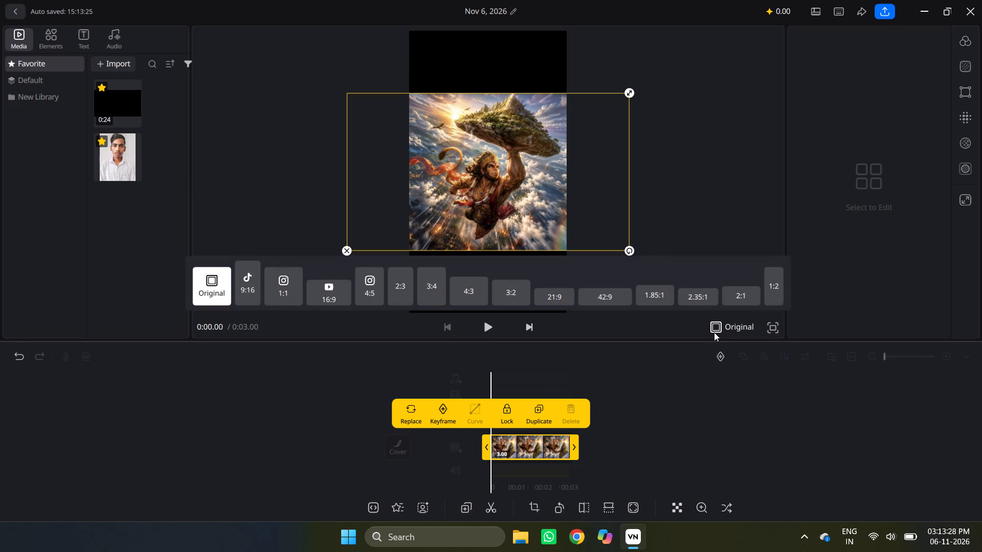
click(331, 294)
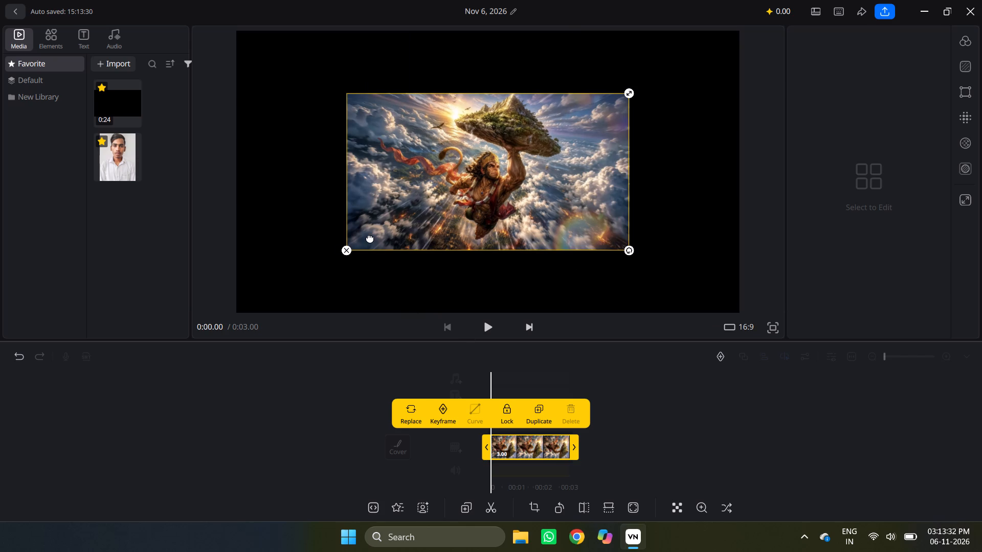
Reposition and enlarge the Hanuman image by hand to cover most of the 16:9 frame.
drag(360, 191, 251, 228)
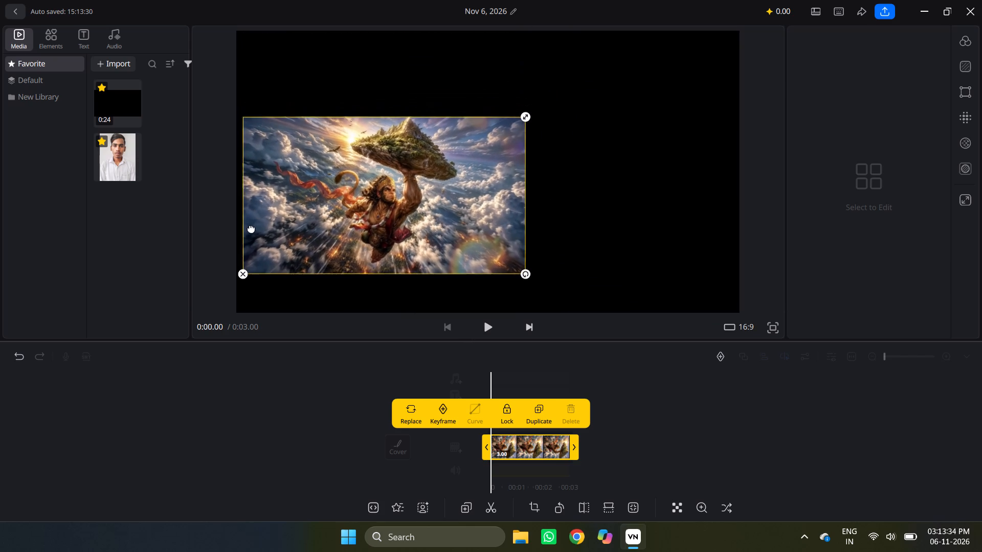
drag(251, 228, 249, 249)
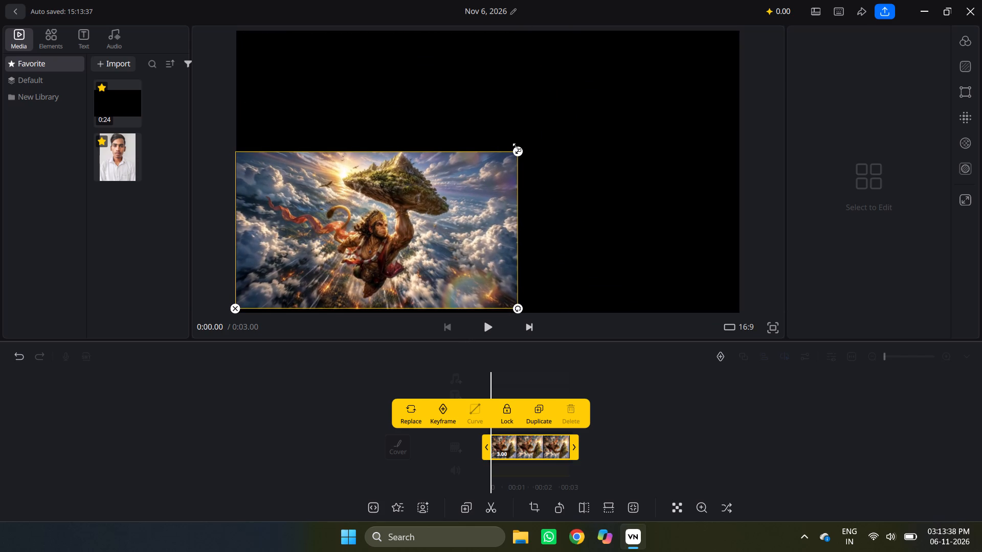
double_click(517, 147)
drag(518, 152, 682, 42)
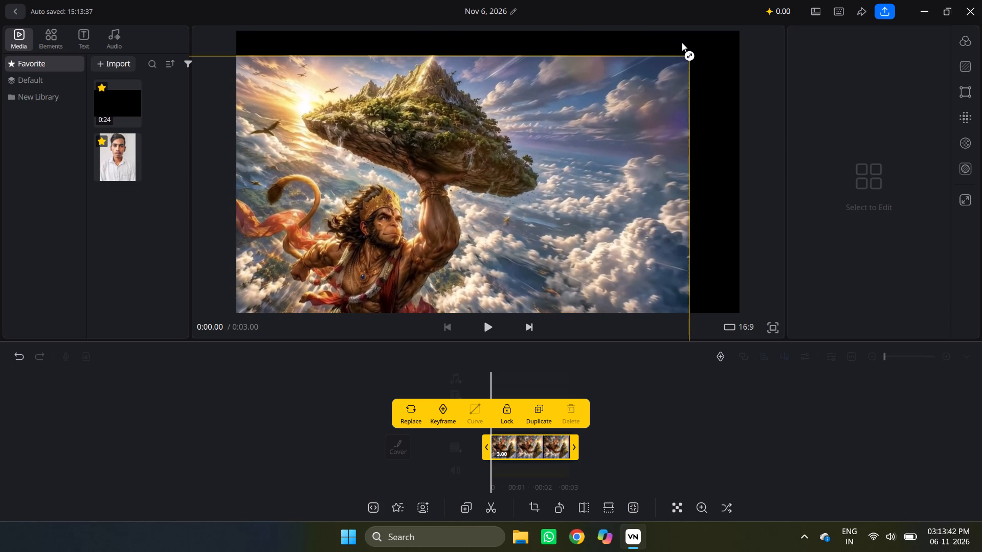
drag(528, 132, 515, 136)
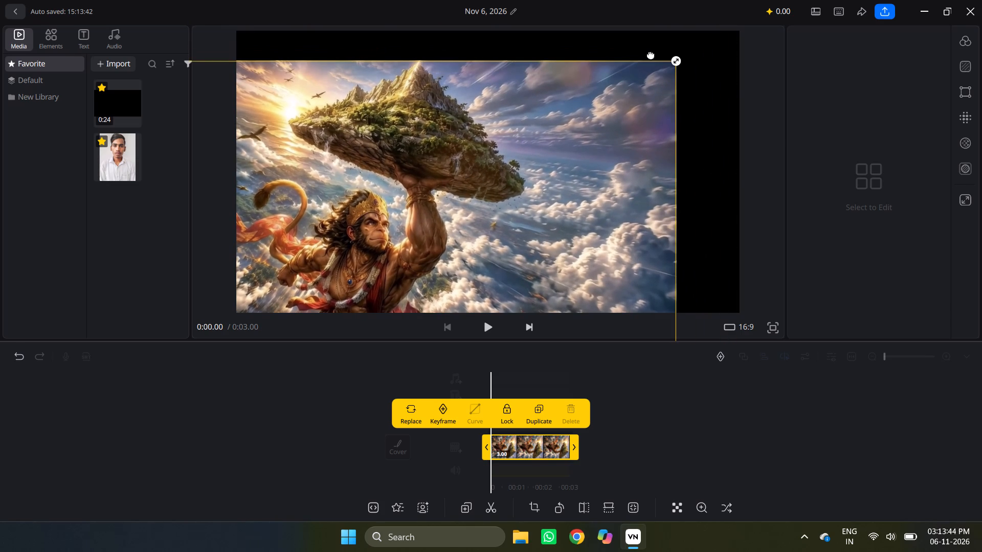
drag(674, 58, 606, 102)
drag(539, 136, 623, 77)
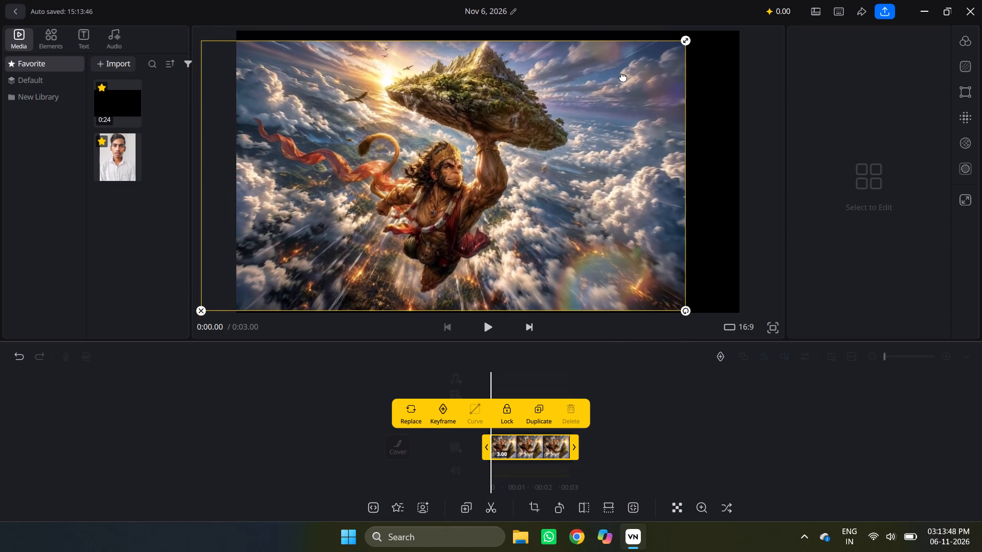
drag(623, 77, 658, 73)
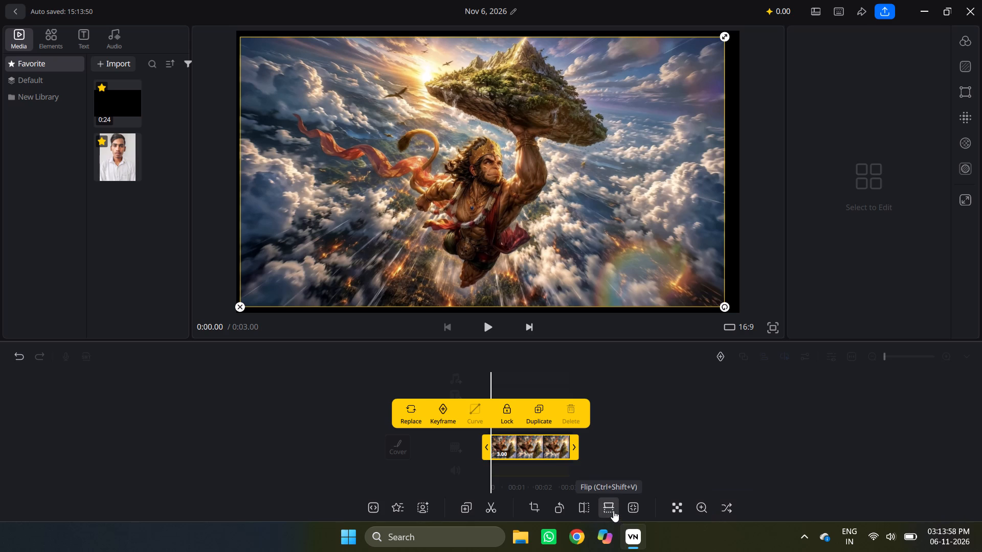
Apply Fill to the Hanuman image clip so it covers the whole 16:9 canvas.
click(631, 510)
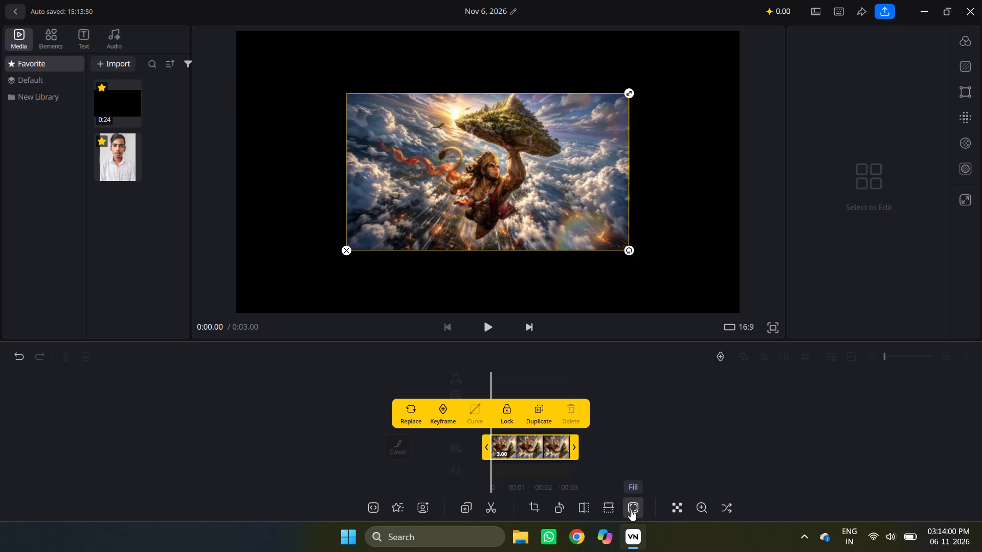
click(631, 510)
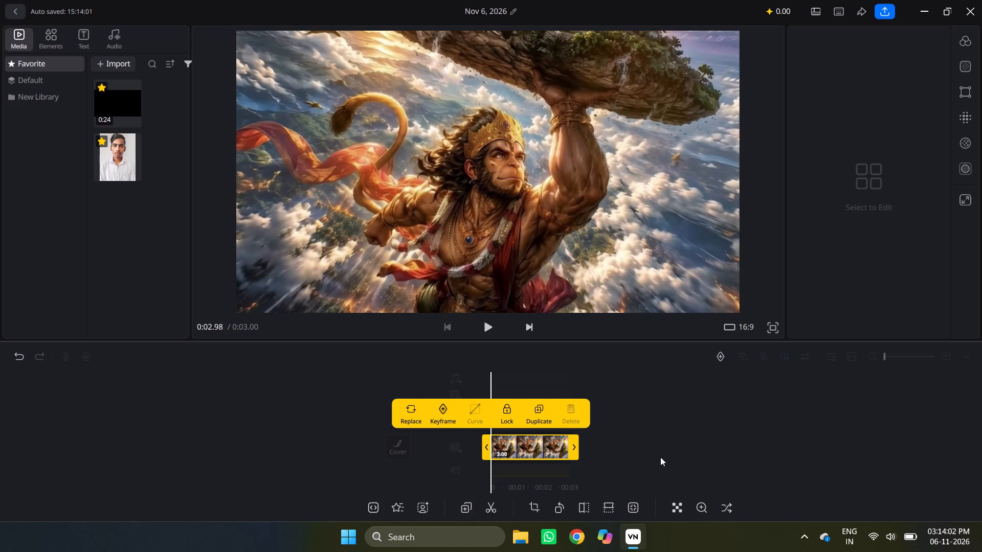
Extend the image clip on the main track to 7.00 seconds and return to the start of the timeline.
click(660, 457)
click(531, 445)
drag(576, 452, 621, 455)
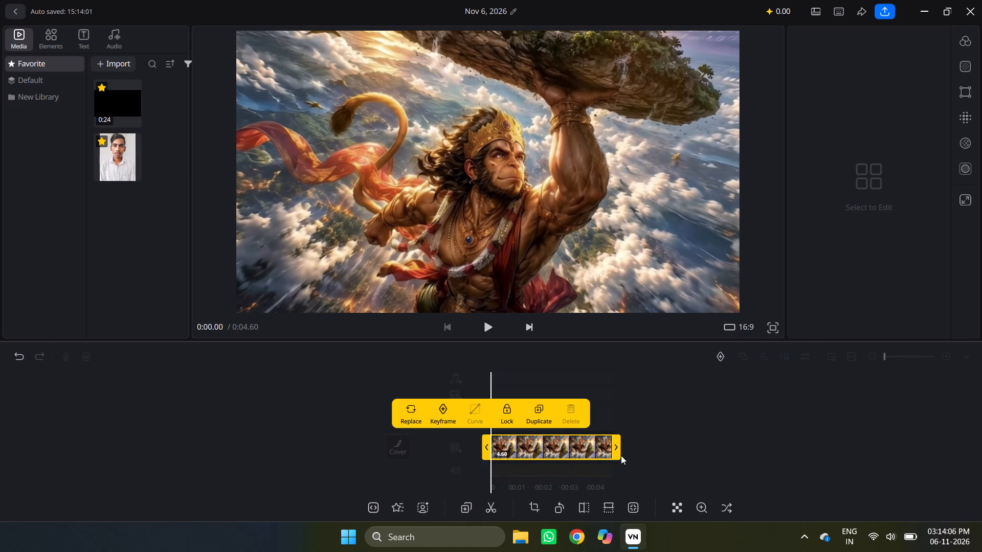
drag(621, 455, 681, 460)
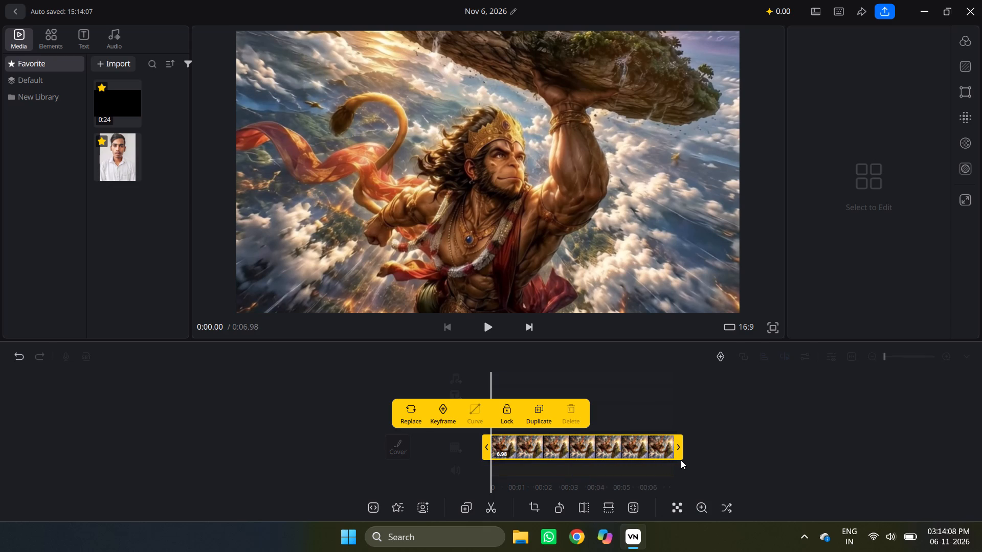
drag(681, 460, 678, 461)
drag(678, 461, 682, 461)
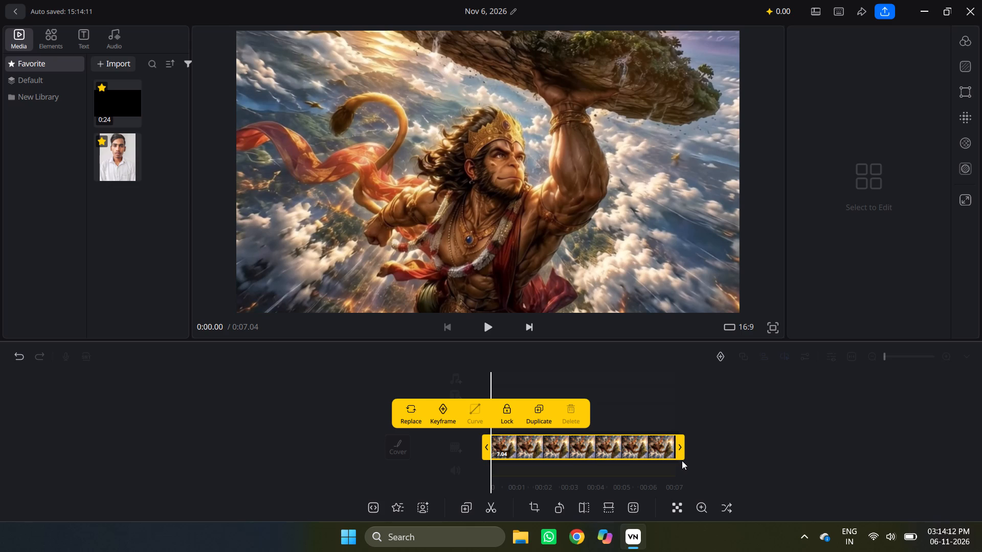
drag(682, 461, 681, 461)
click(642, 454)
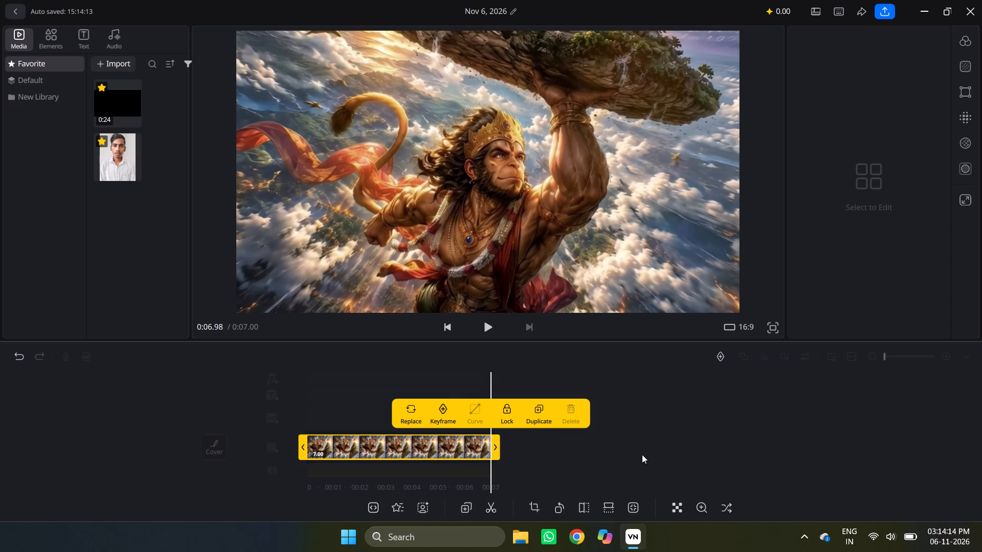
drag(589, 453, 705, 466)
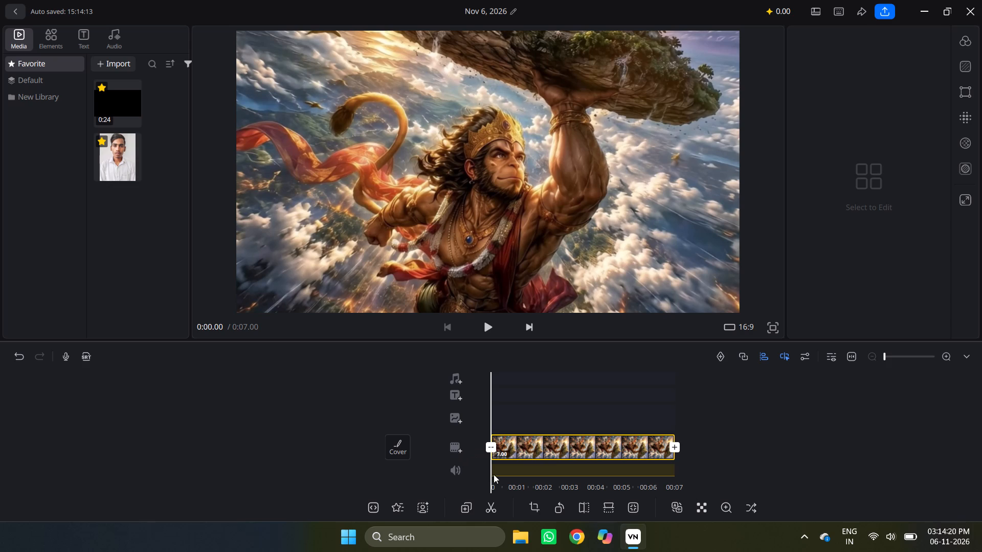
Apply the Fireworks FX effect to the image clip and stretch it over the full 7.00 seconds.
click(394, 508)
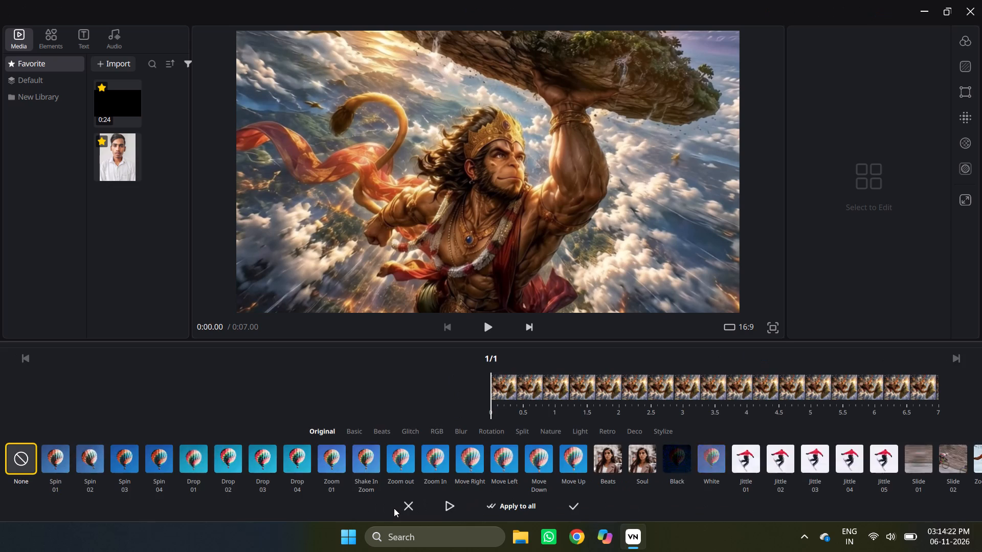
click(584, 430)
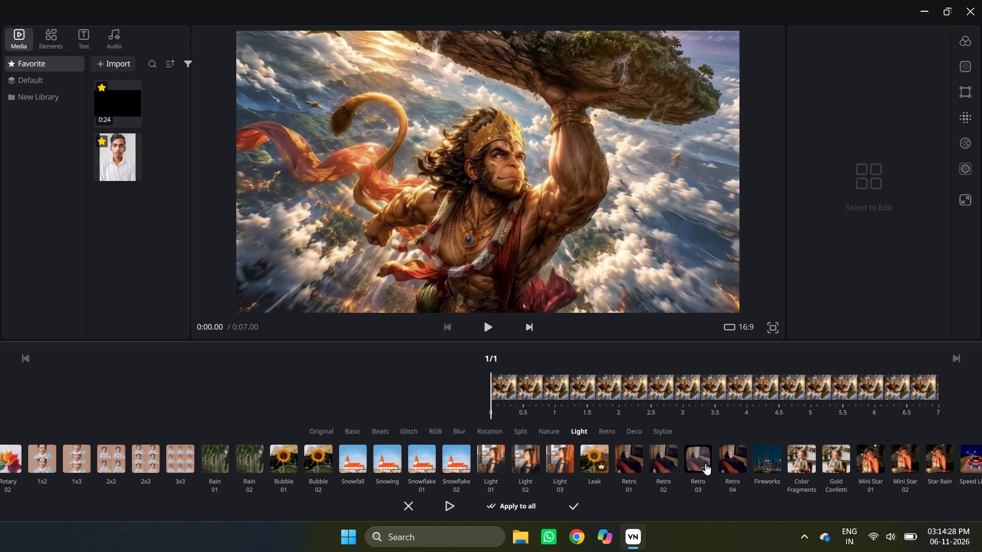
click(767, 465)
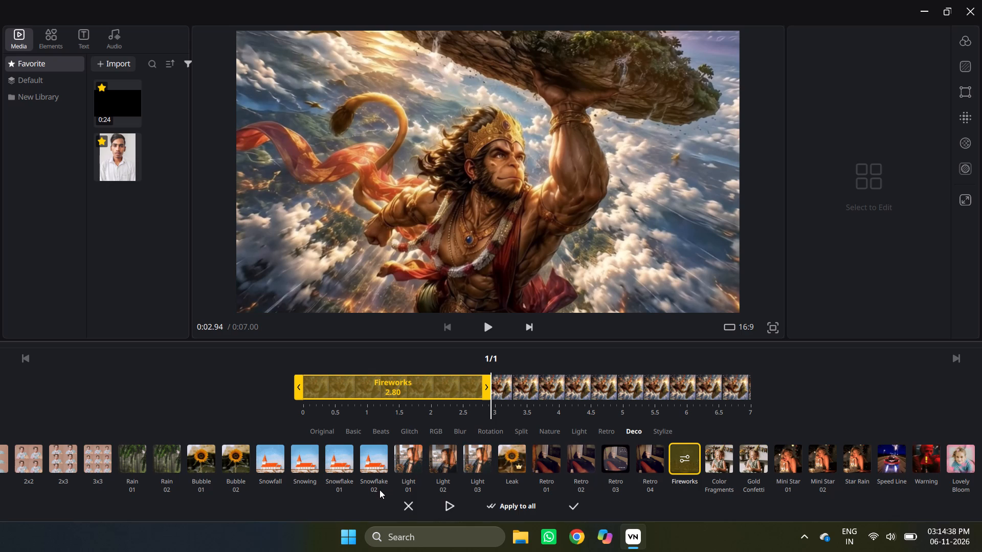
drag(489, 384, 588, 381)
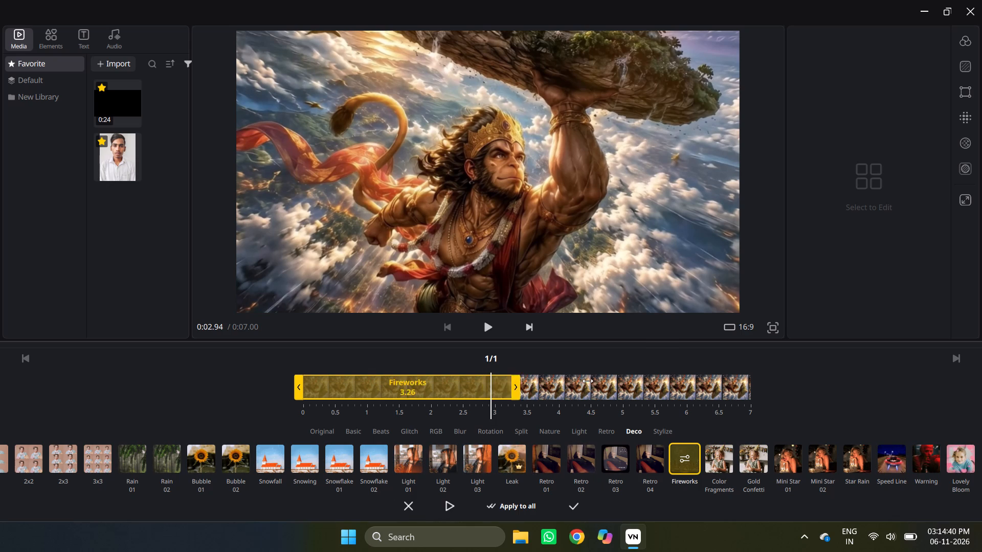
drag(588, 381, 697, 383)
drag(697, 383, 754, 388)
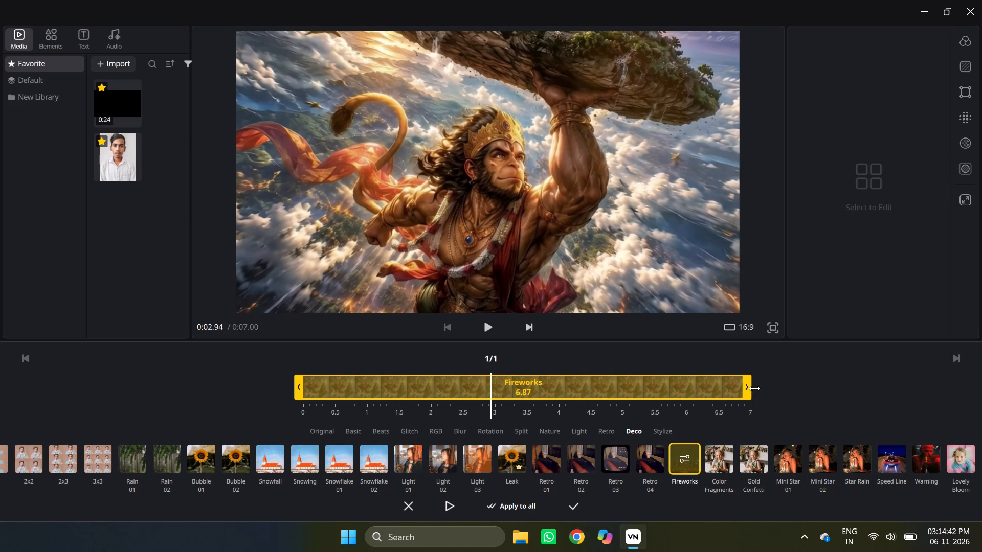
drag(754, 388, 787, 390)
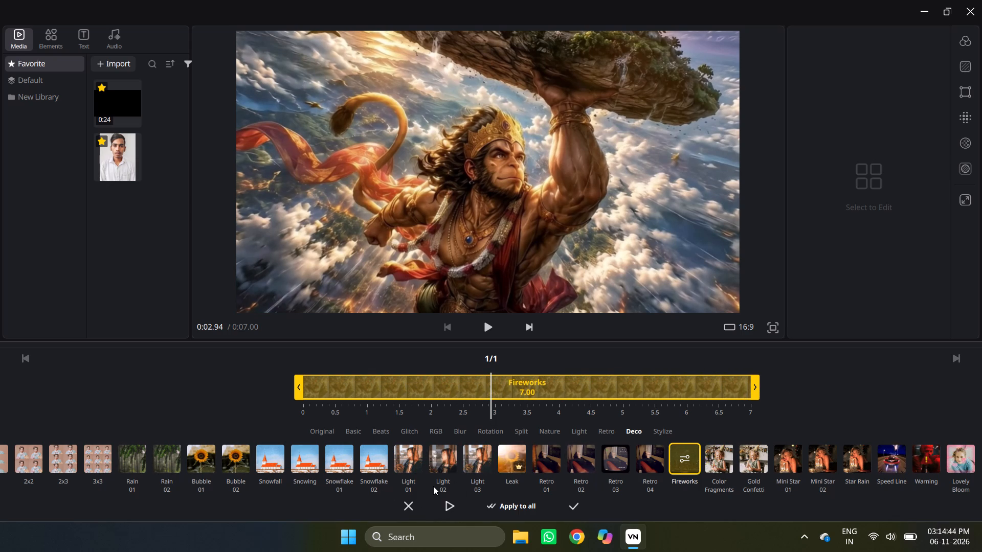
Look through the FX effects in the Rotation, Split, Nature, Retro, Stylize and Deco categories.
drag(413, 463, 656, 447)
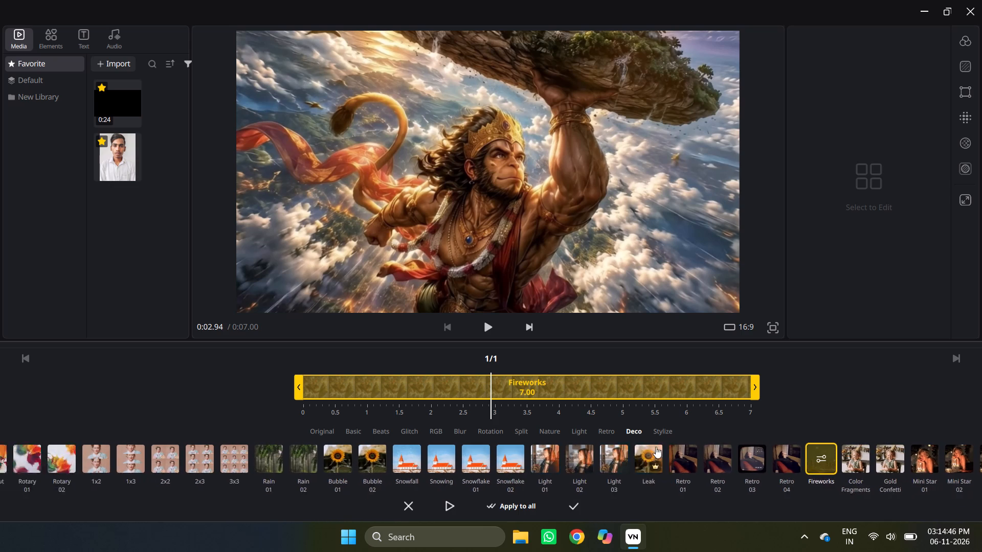
drag(656, 447, 711, 444)
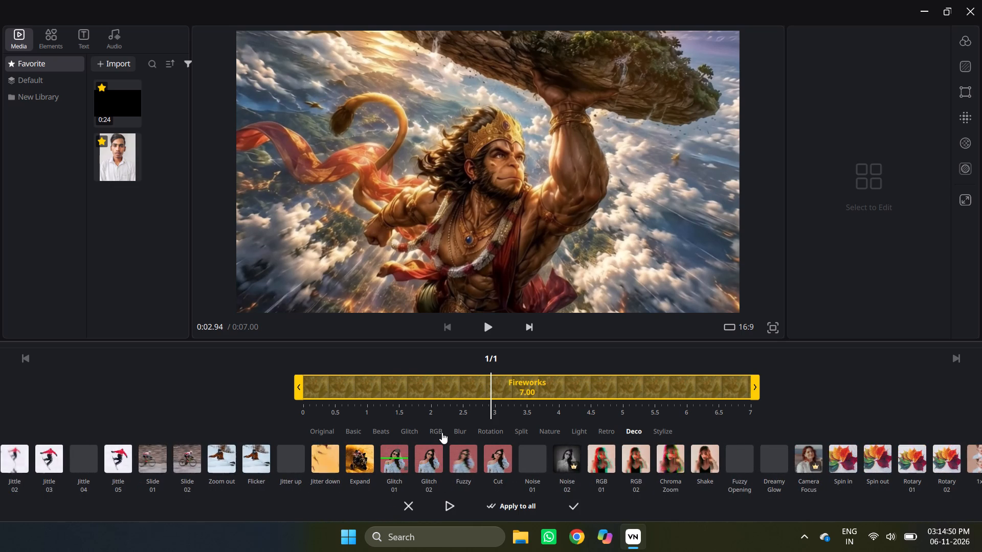
click(482, 433)
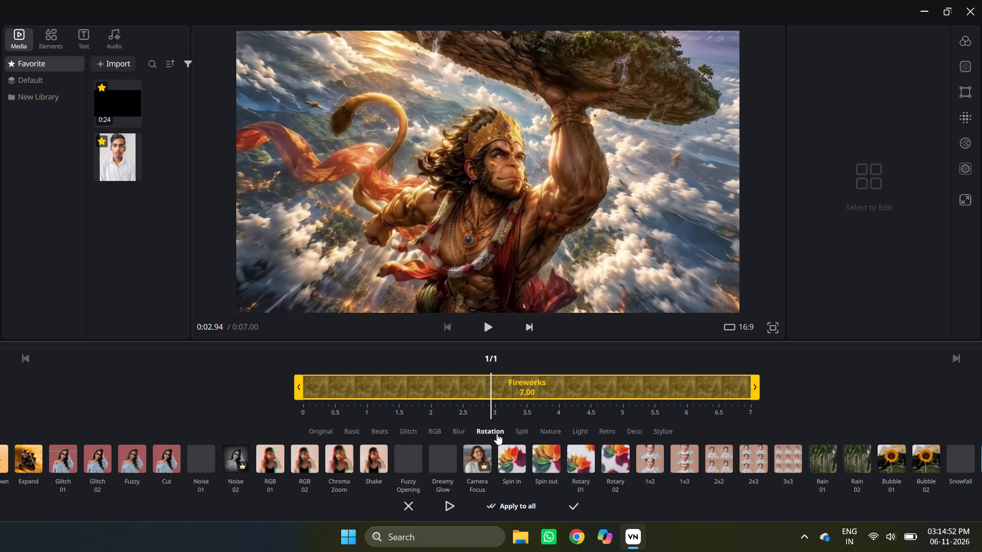
click(529, 433)
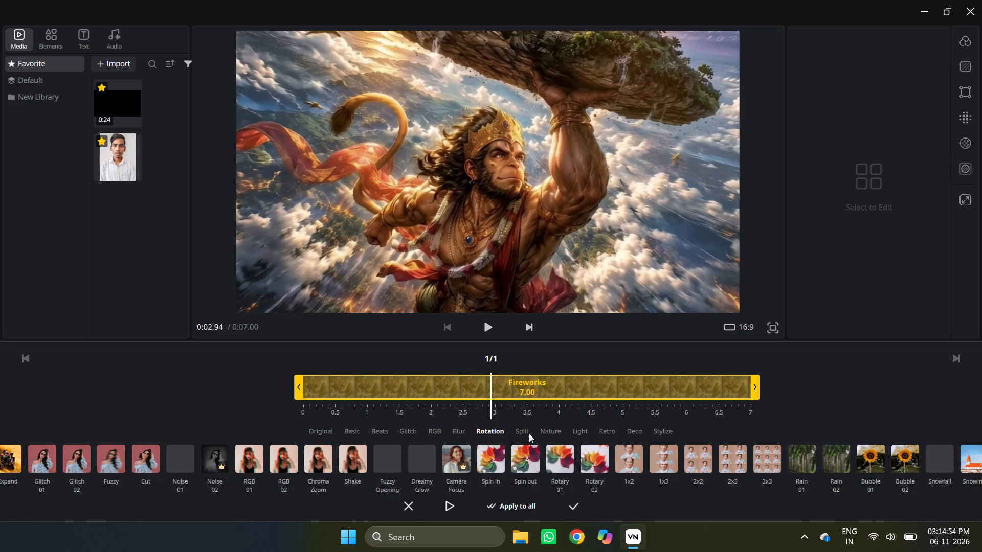
click(529, 433)
click(548, 431)
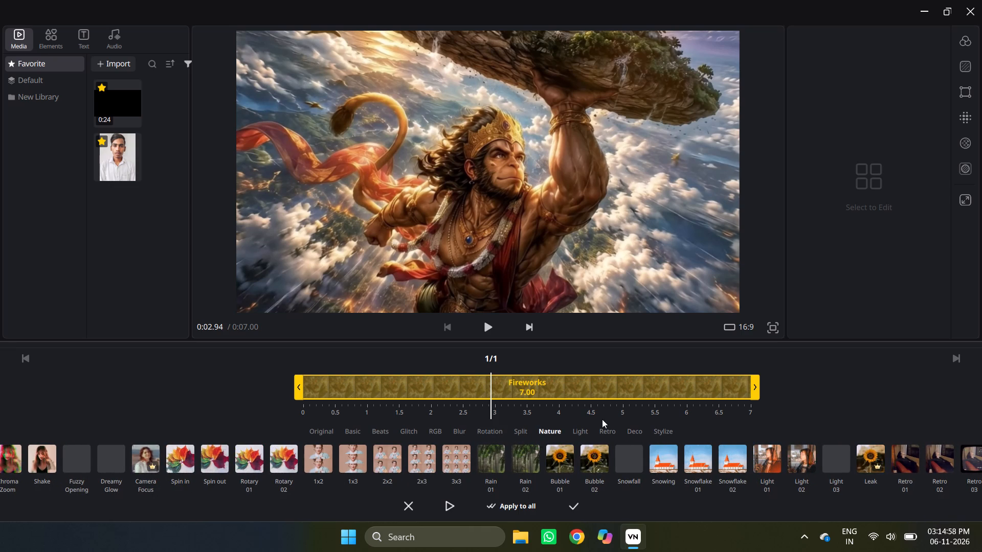
click(611, 430)
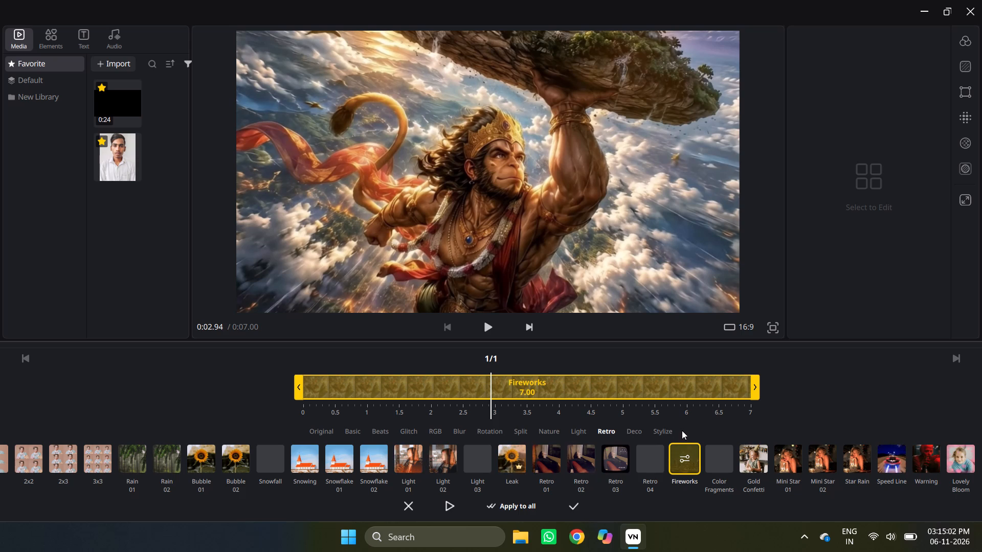
click(661, 435)
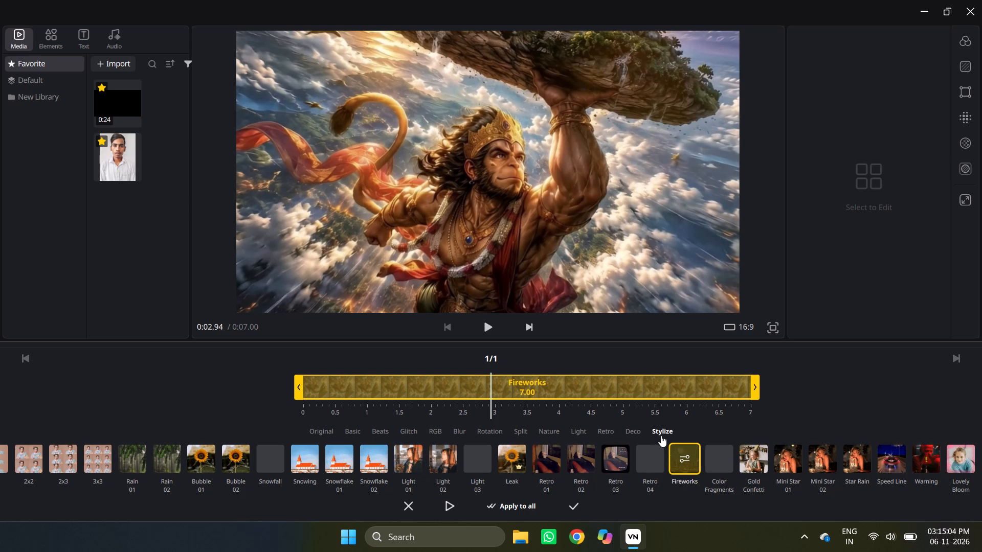
click(635, 433)
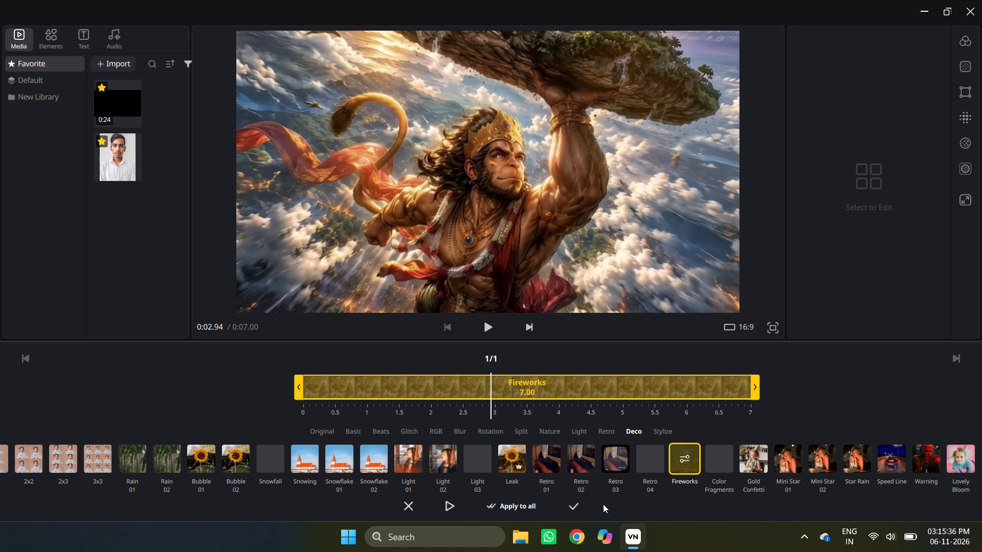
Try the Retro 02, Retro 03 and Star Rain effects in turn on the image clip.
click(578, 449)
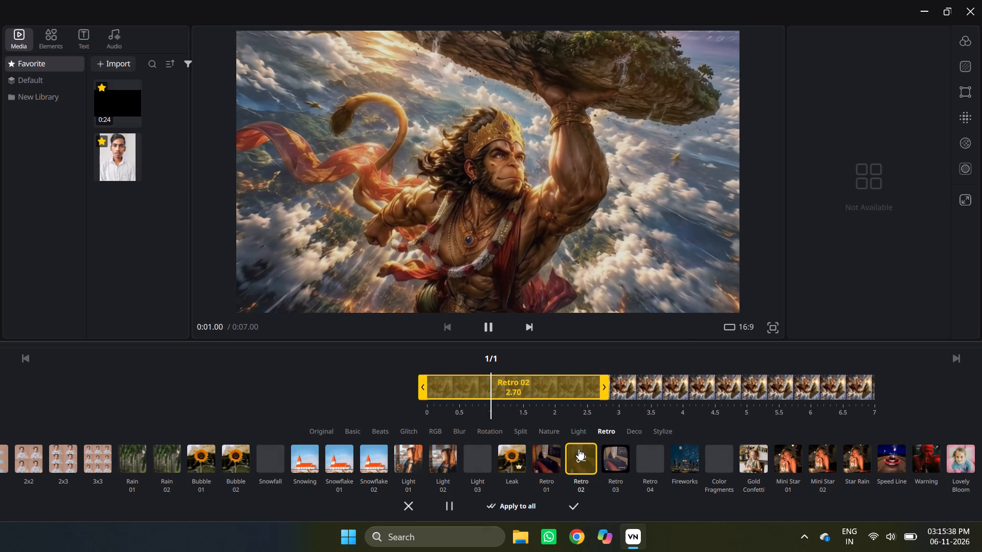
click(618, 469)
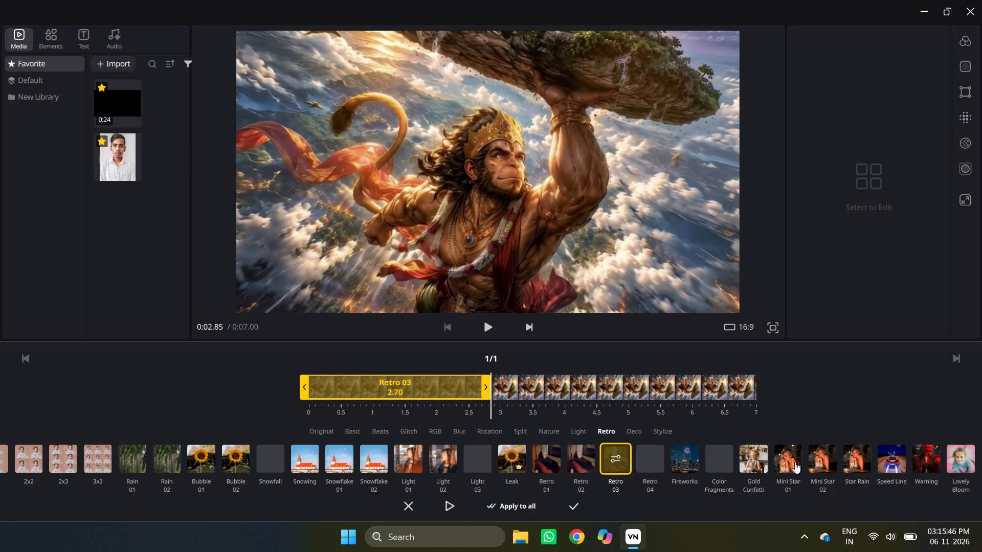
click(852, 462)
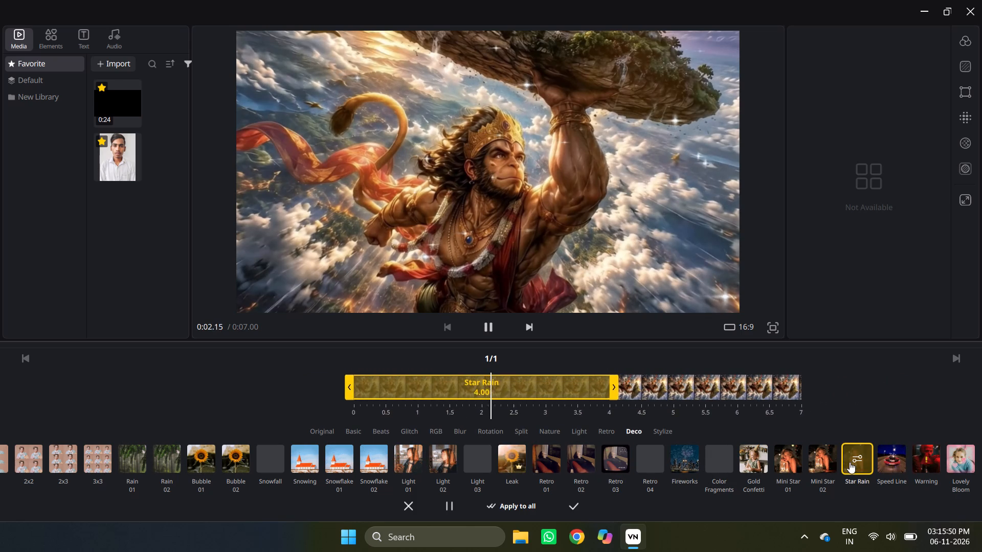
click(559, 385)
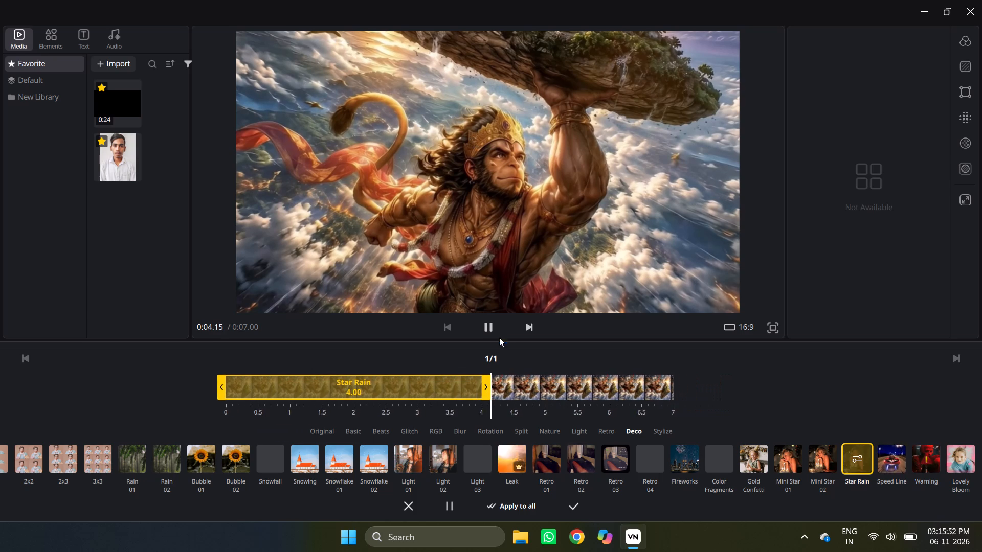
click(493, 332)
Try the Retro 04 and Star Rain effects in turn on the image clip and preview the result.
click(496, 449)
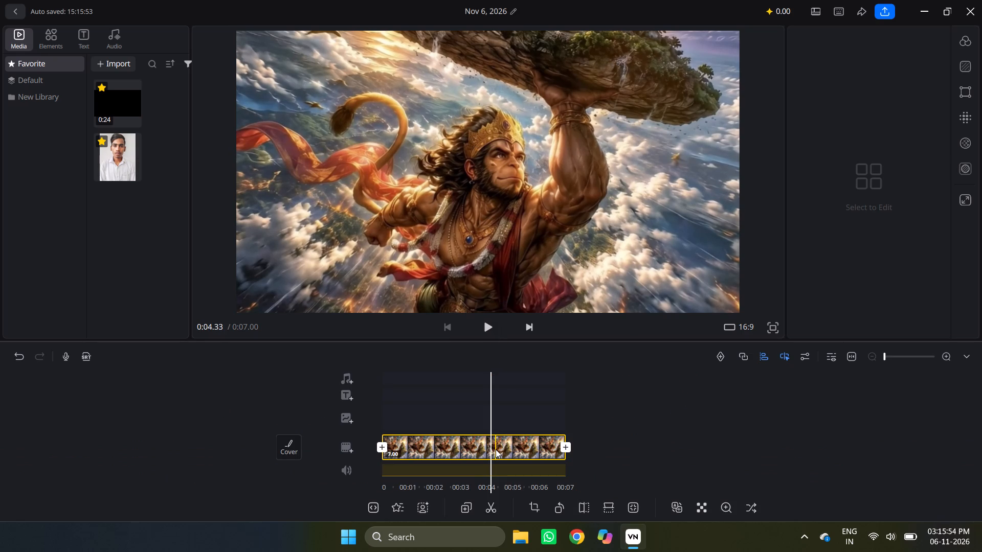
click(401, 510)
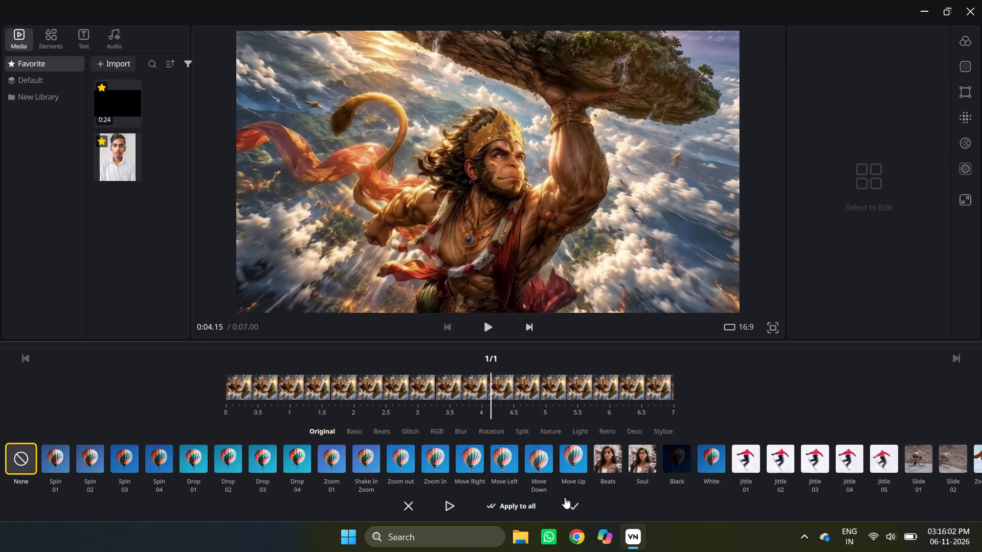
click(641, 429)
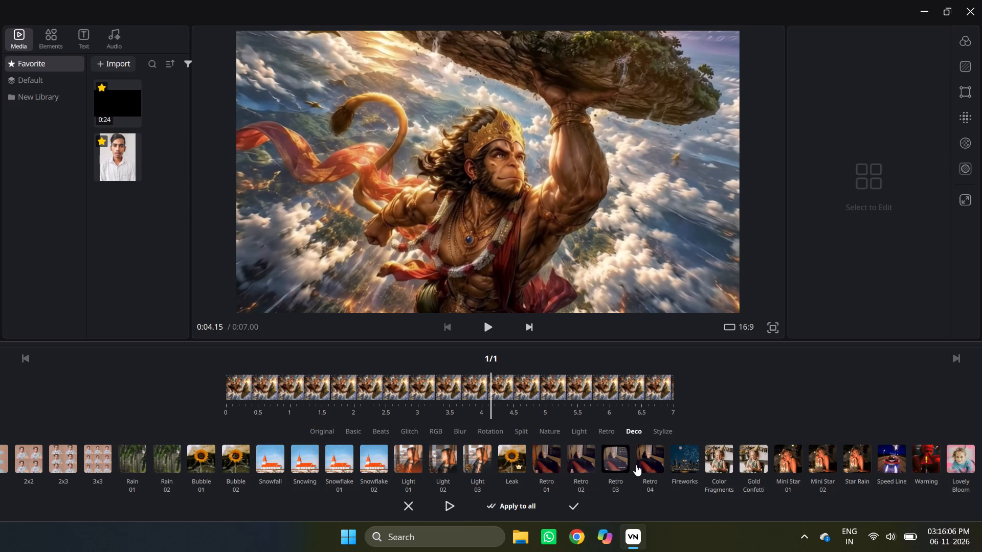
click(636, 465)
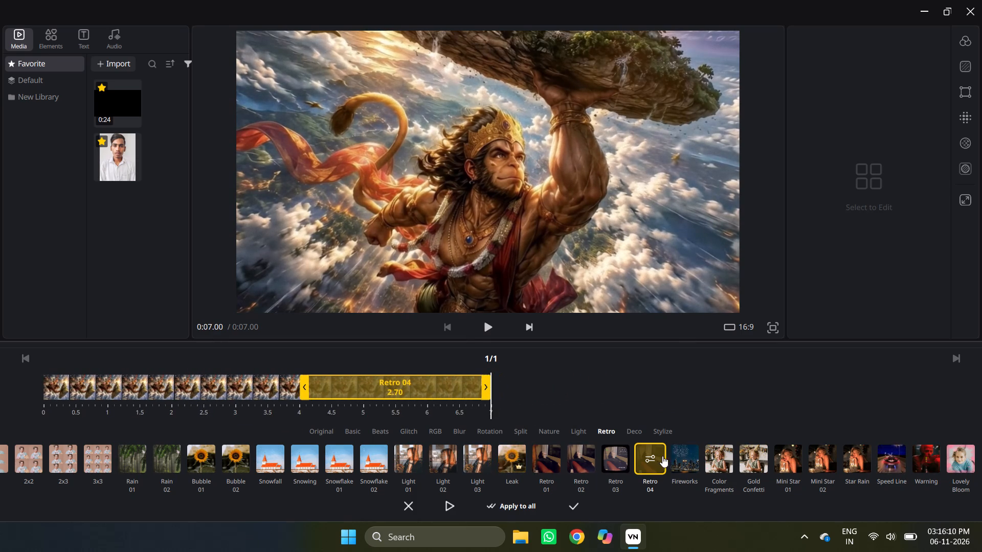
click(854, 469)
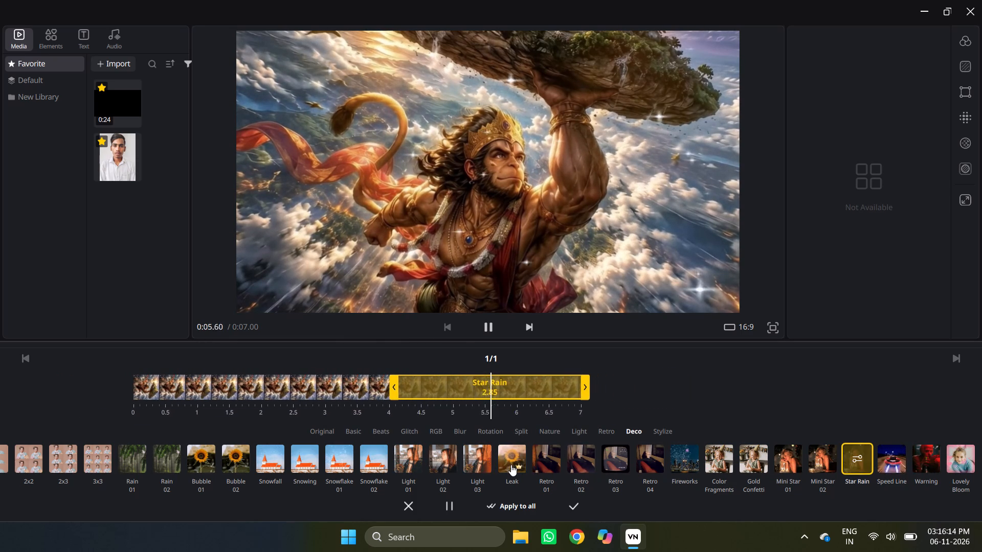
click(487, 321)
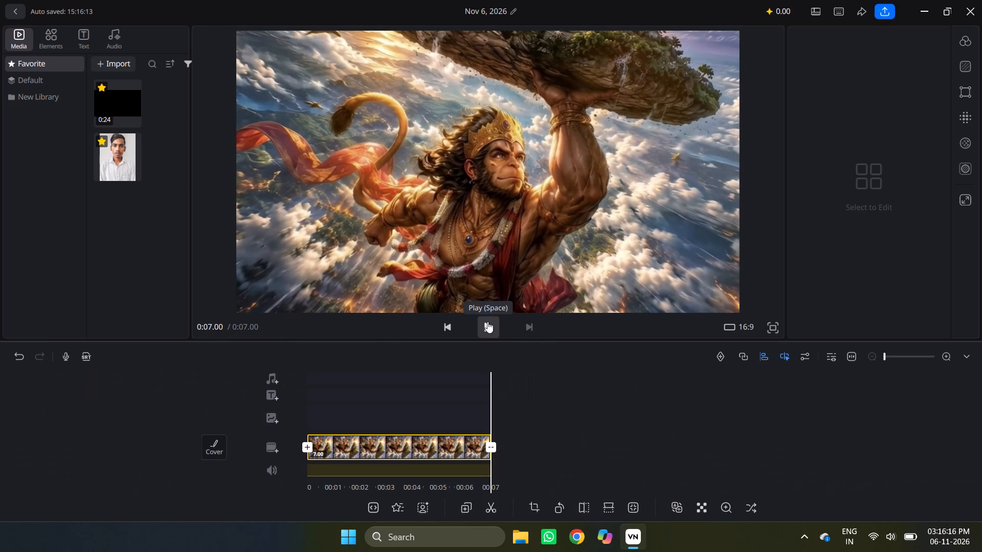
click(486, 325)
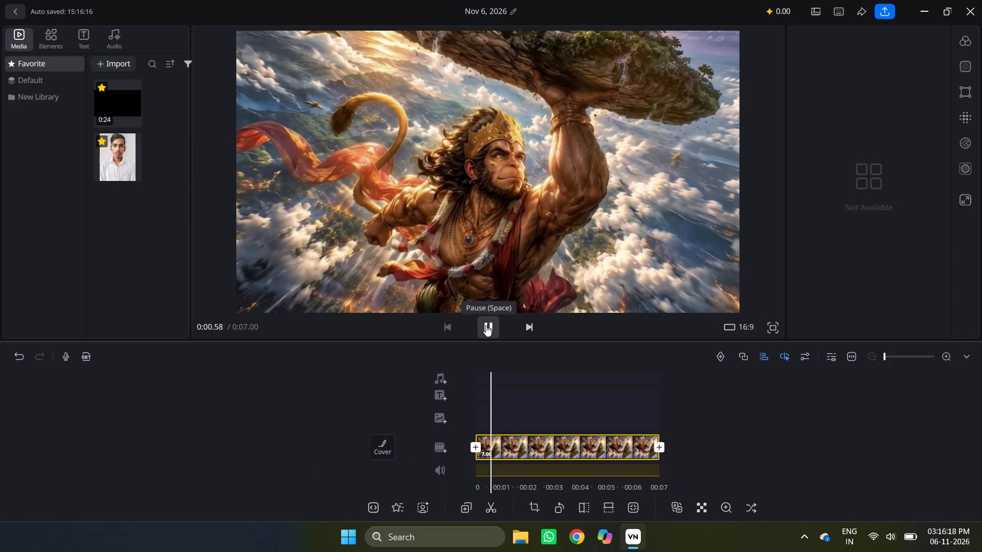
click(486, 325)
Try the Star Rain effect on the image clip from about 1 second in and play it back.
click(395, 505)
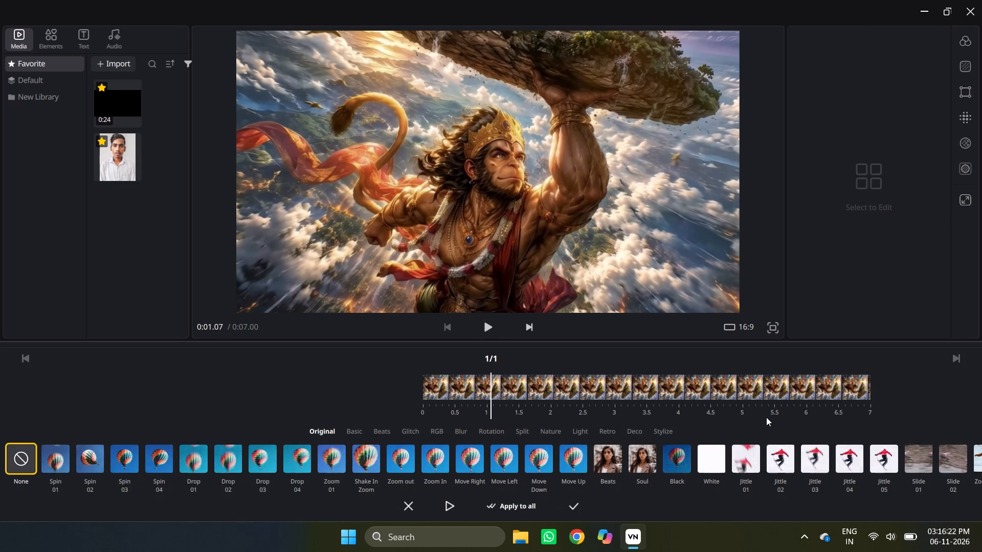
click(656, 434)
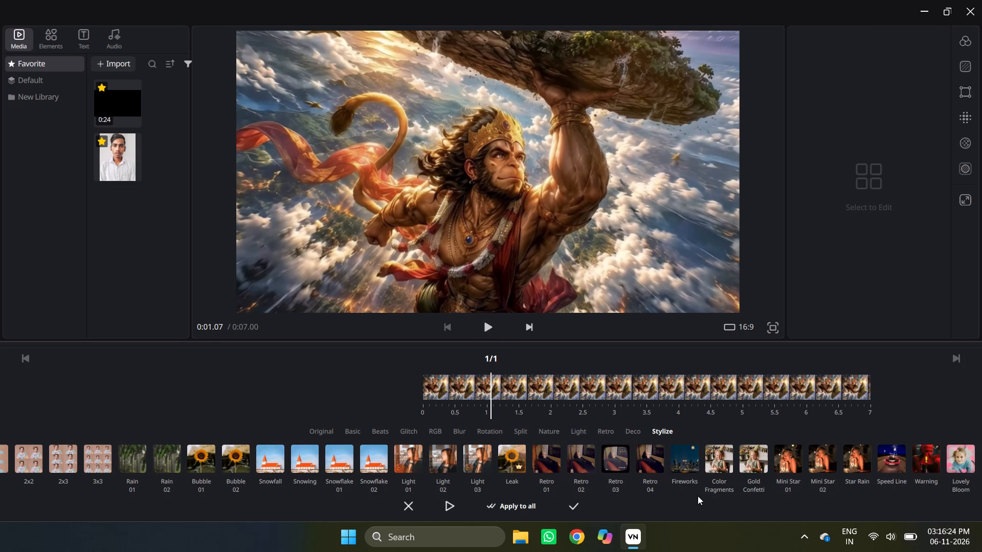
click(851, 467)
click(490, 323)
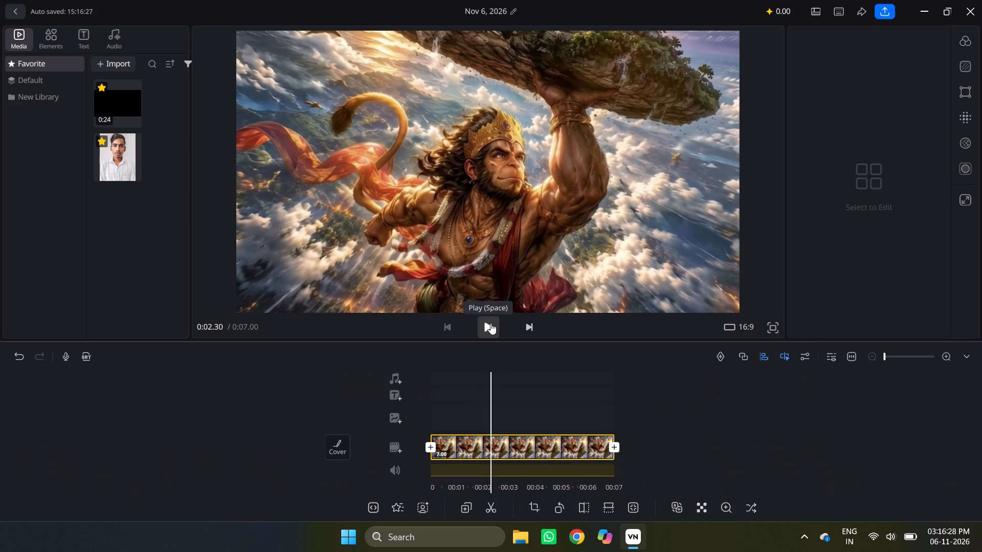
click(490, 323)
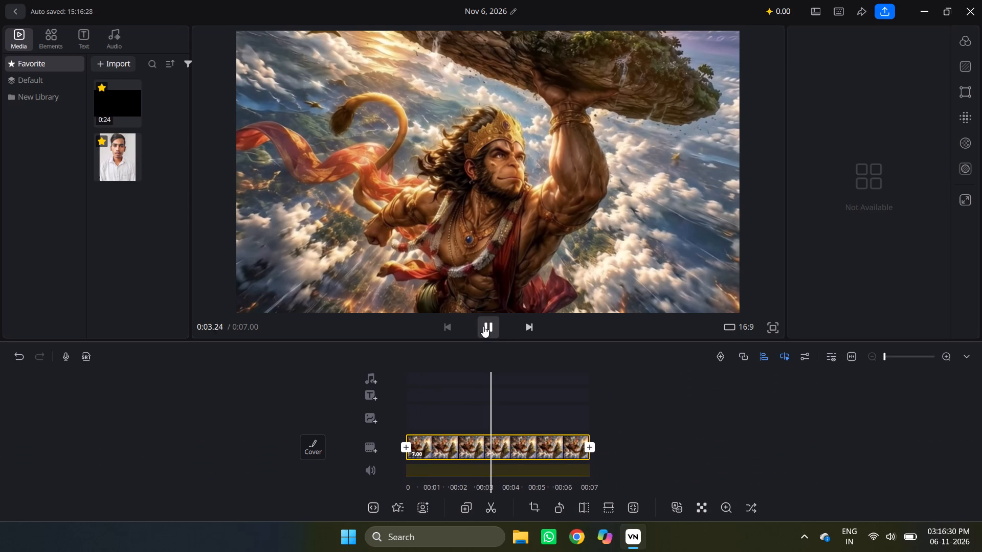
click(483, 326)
Apply the Star Rain FX effect from the start of the image clip and stretch it over the full 7.00 seconds.
drag(459, 418, 829, 392)
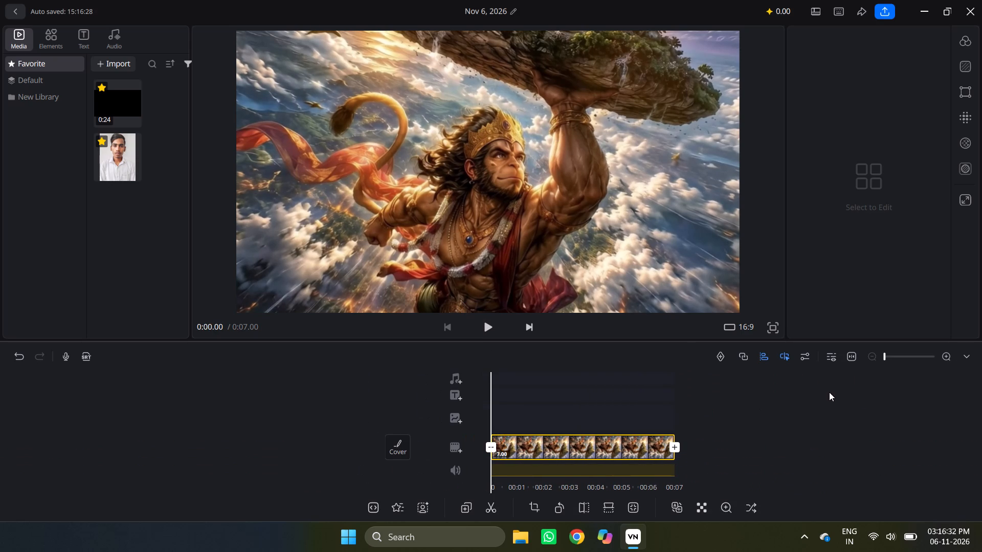
click(393, 505)
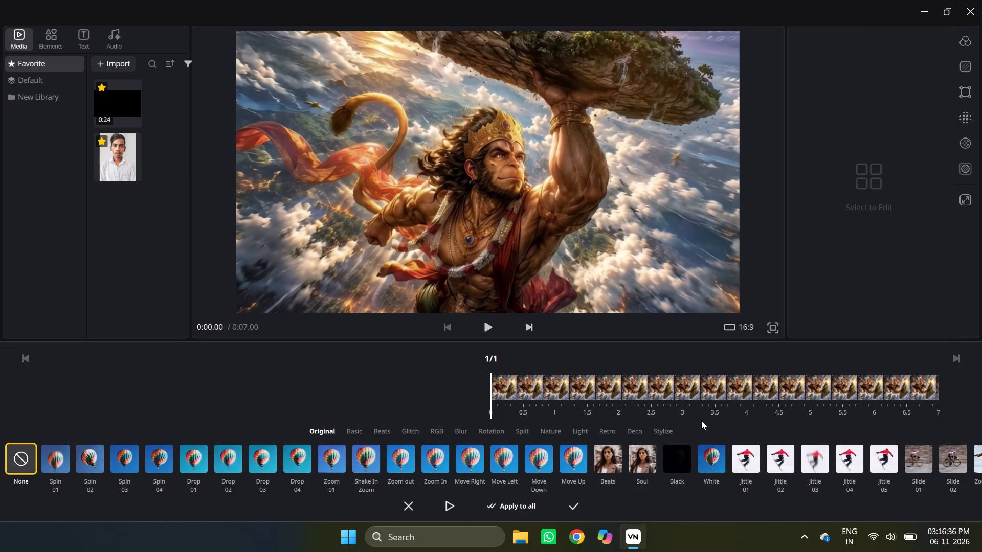
click(656, 437)
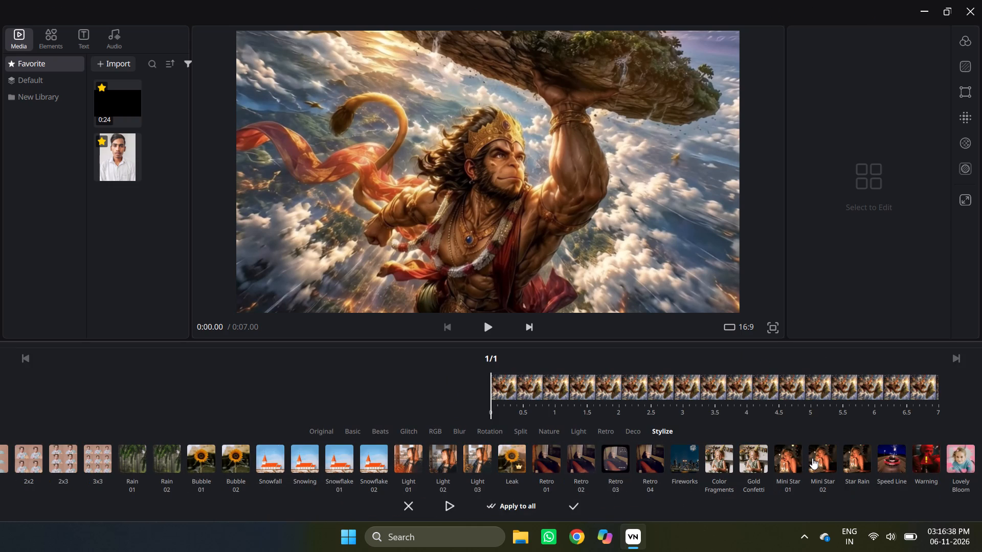
click(858, 451)
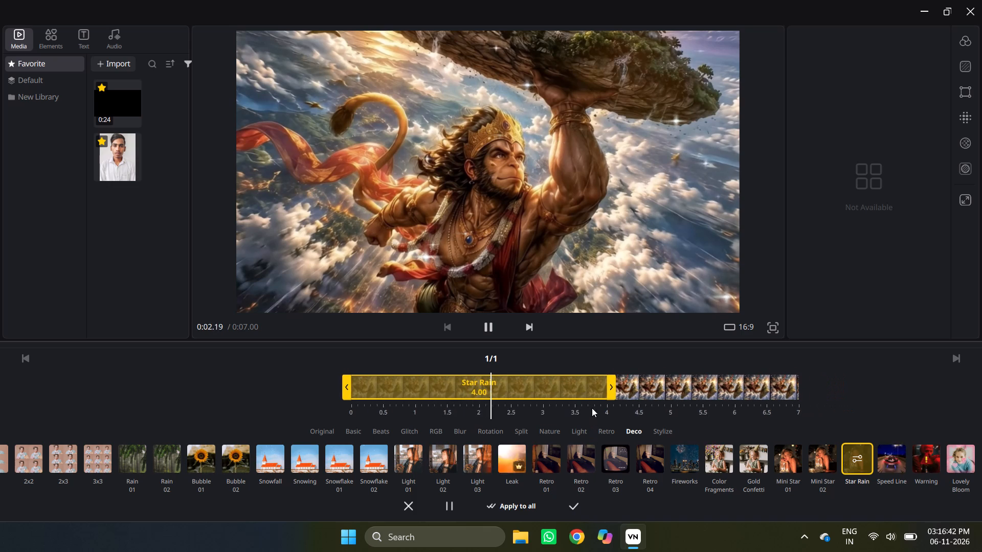
drag(593, 386, 702, 371)
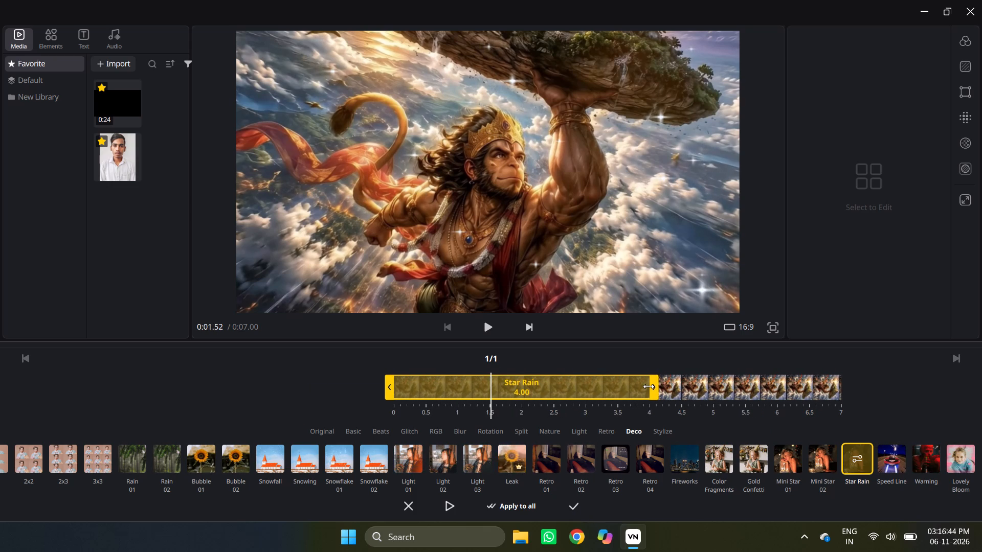
drag(649, 386, 851, 367)
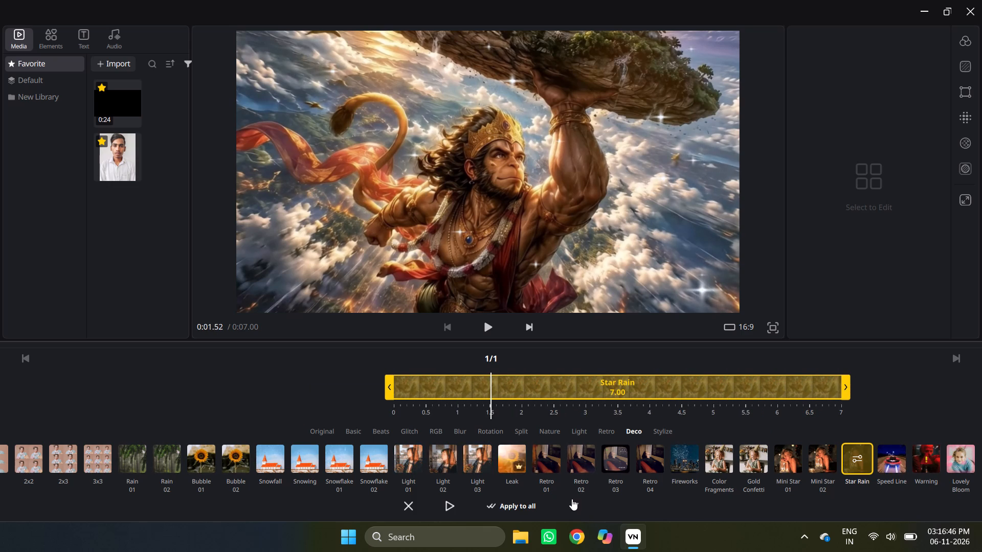
click(573, 508)
click(654, 464)
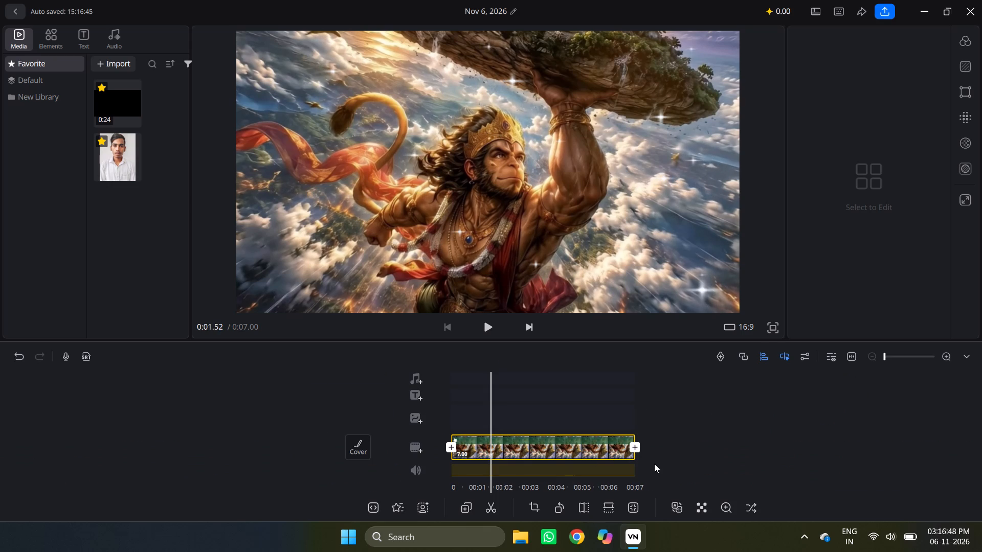
drag(754, 452, 947, 438)
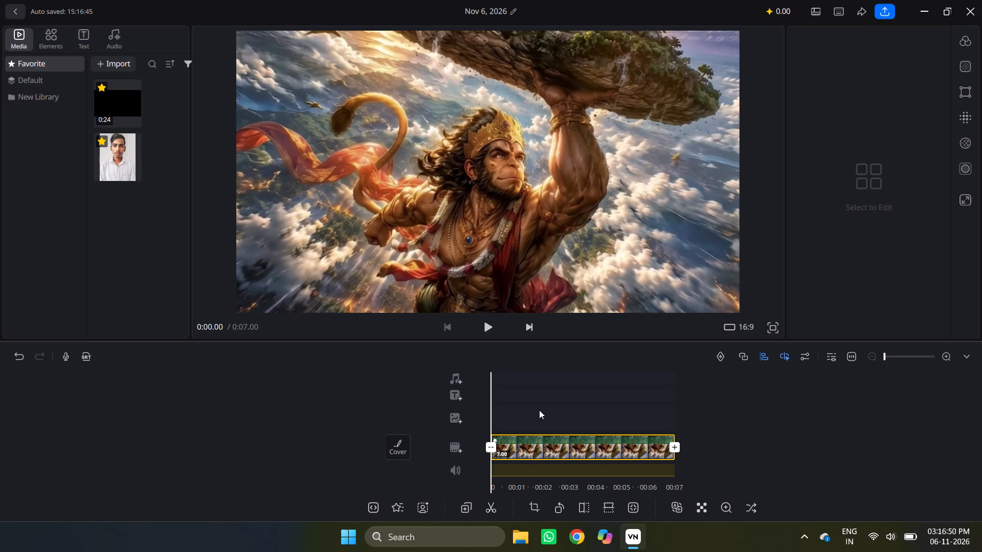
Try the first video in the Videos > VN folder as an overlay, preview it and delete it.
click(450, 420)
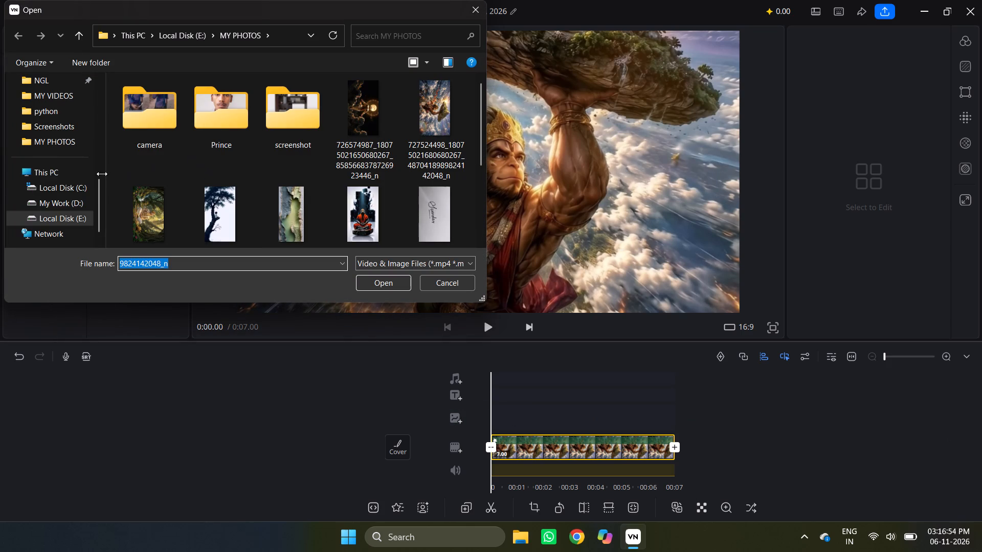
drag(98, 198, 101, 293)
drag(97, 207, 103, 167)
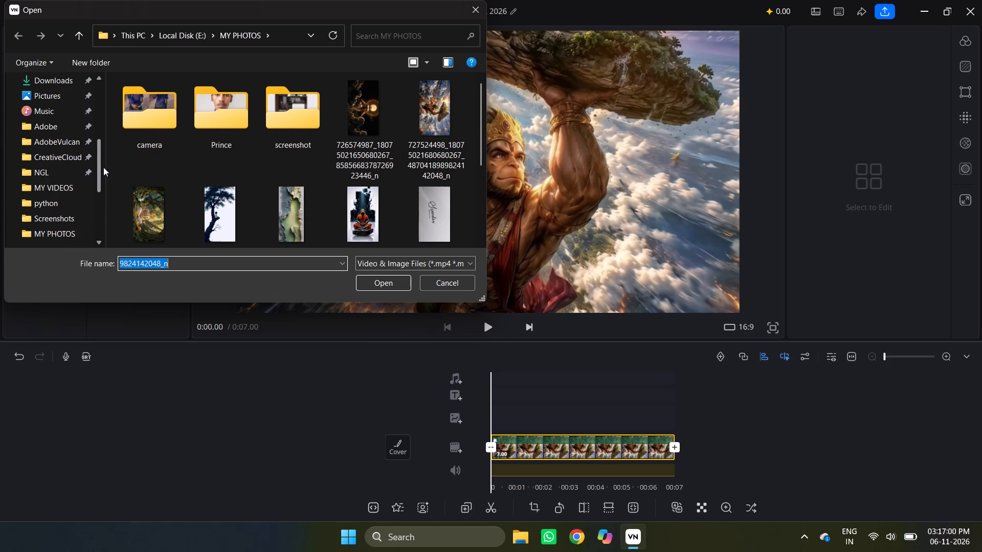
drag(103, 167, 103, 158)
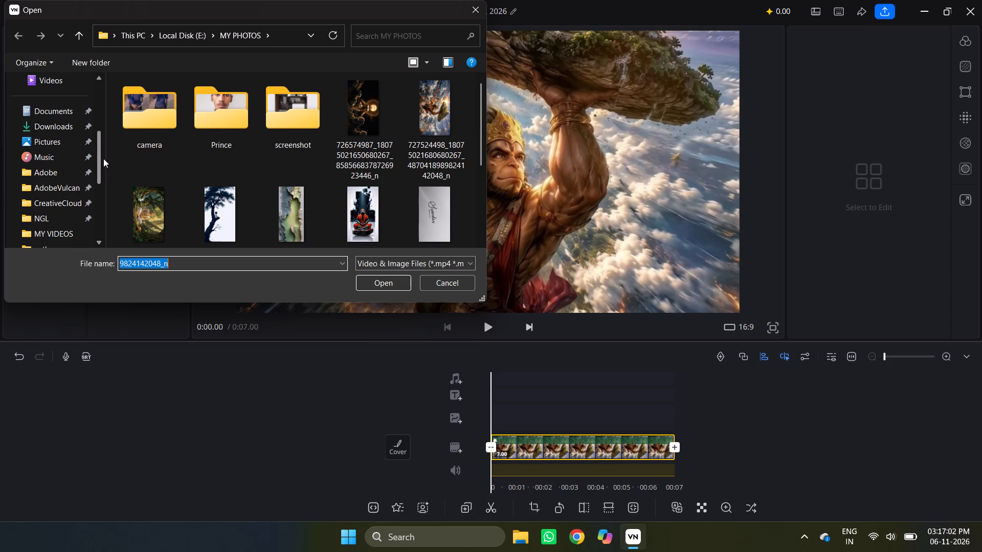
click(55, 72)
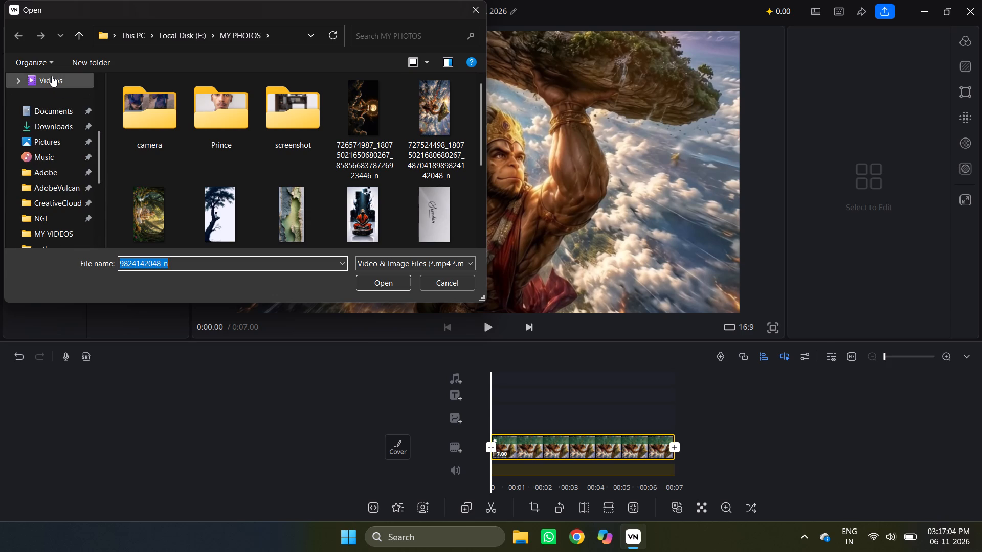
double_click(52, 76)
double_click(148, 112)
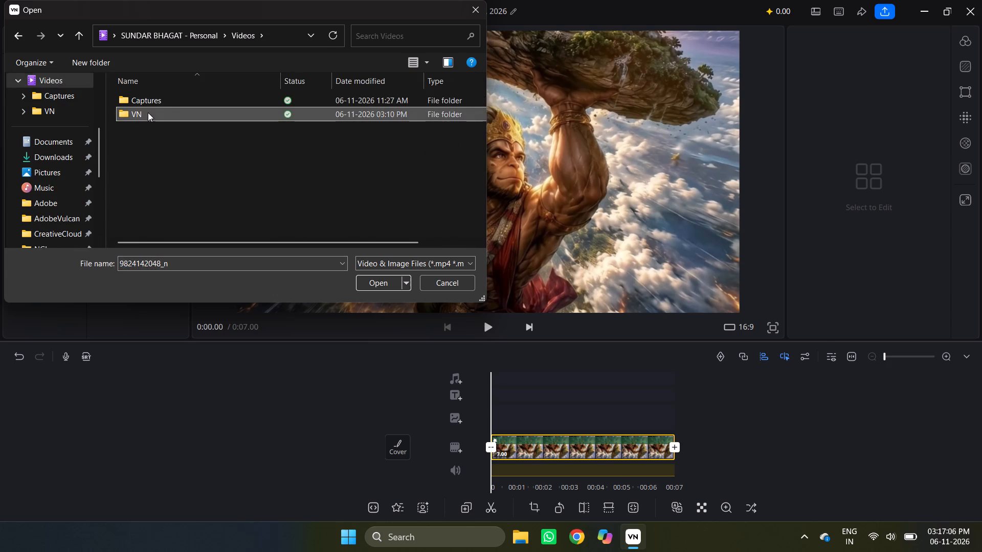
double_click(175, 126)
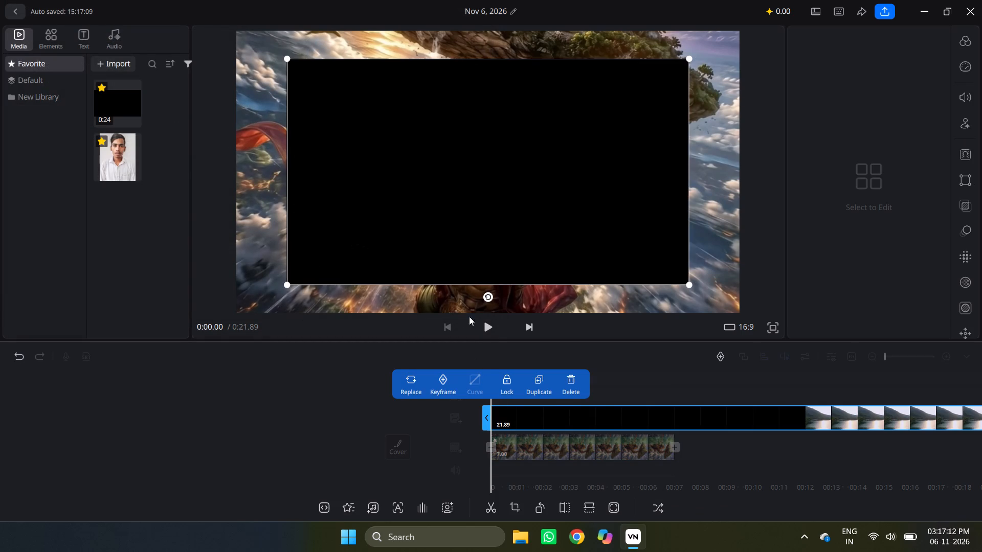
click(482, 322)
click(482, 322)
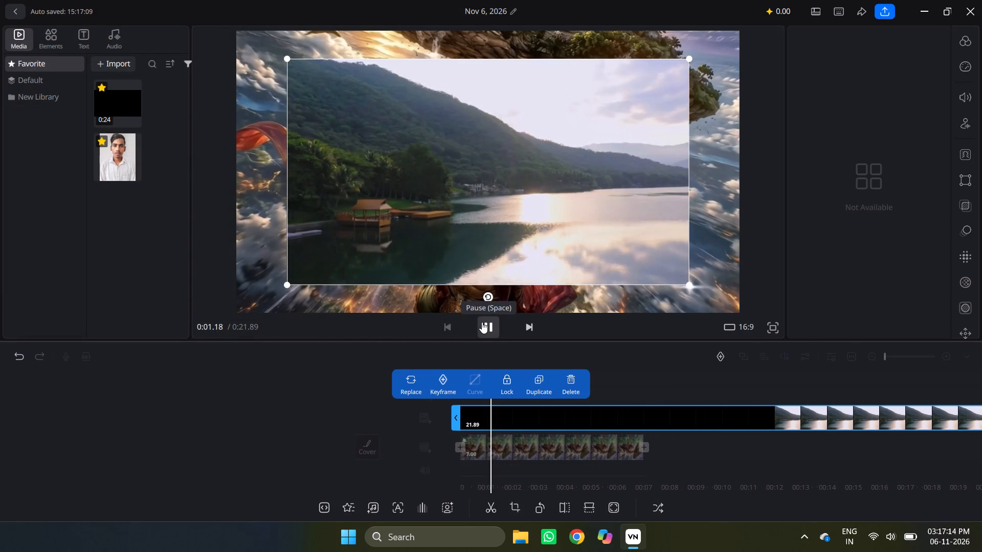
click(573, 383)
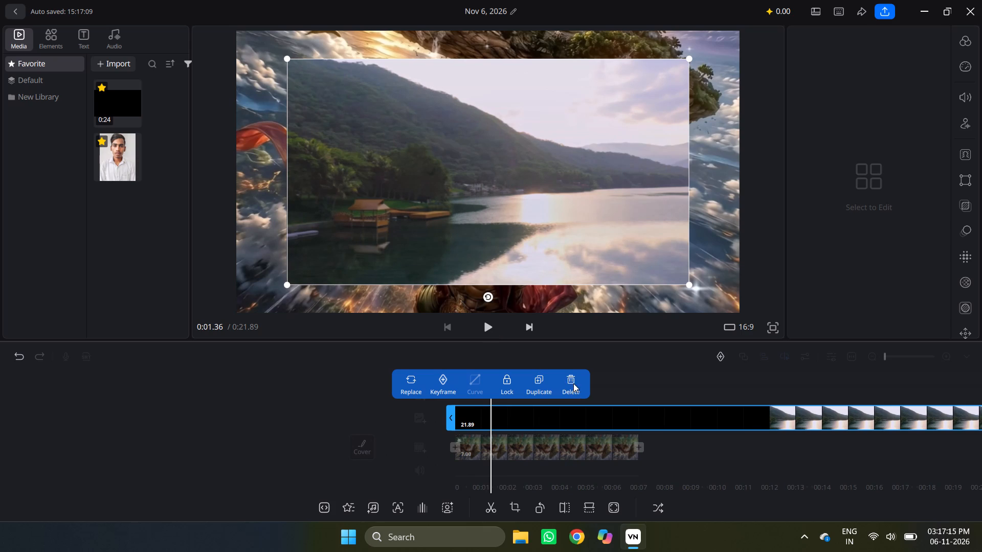
drag(488, 417, 639, 393)
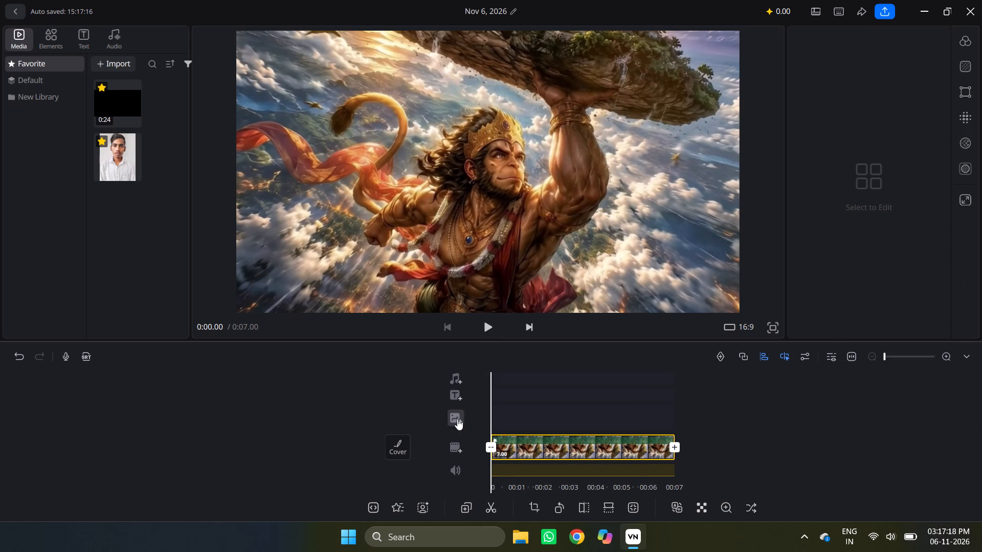
click(457, 419)
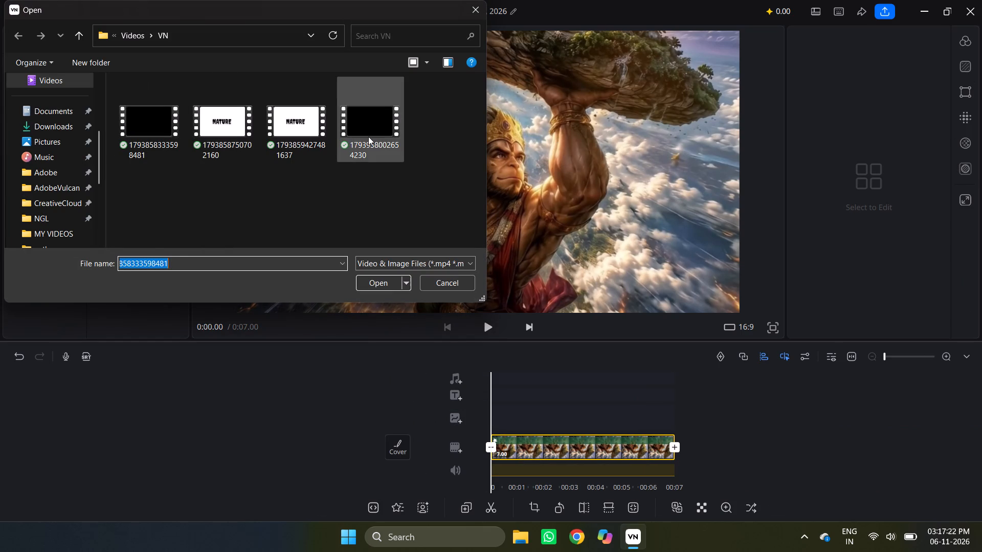
click(368, 136)
double_click(374, 120)
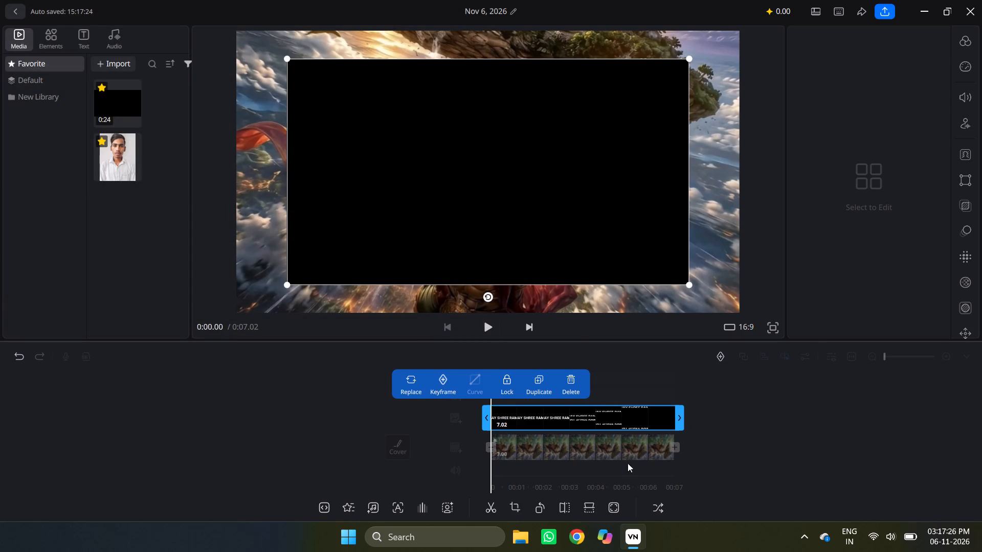
click(613, 505)
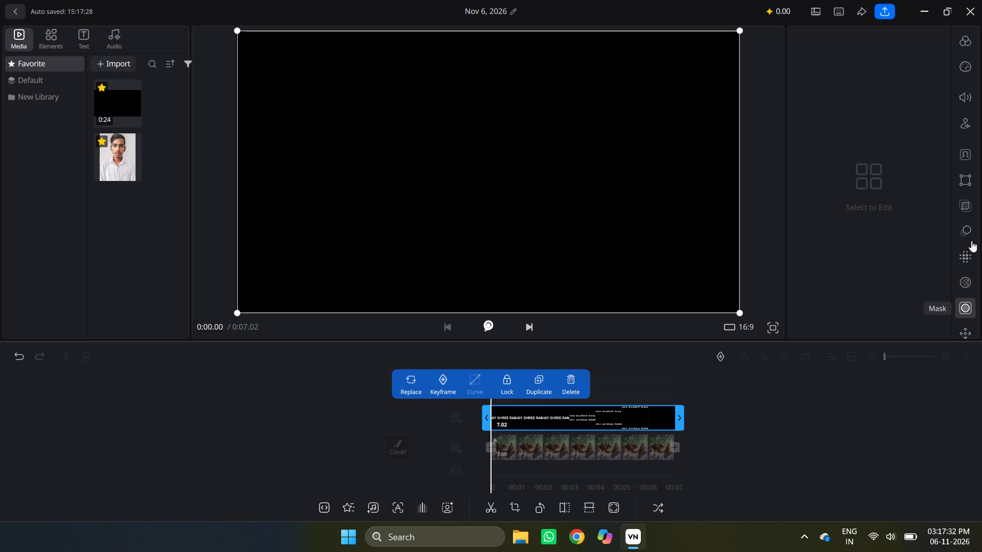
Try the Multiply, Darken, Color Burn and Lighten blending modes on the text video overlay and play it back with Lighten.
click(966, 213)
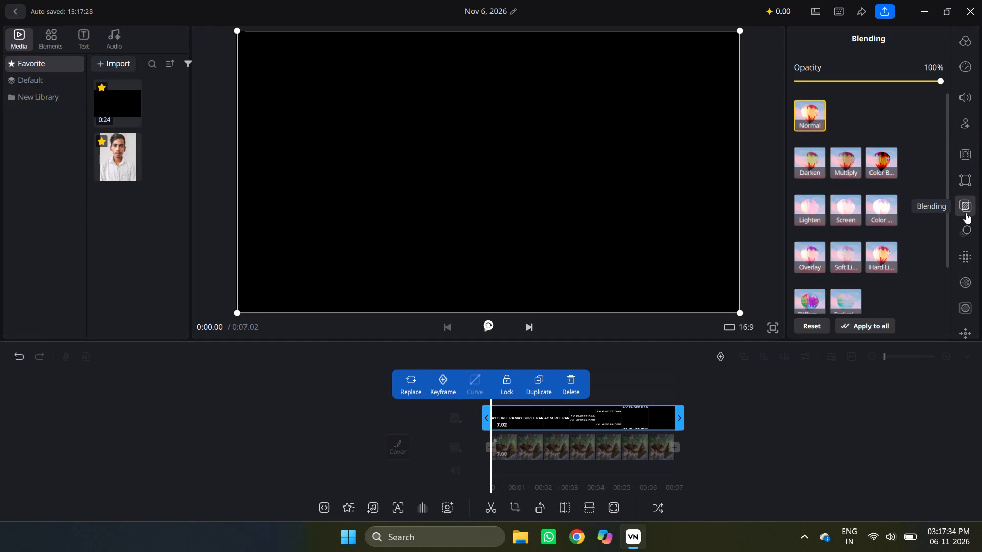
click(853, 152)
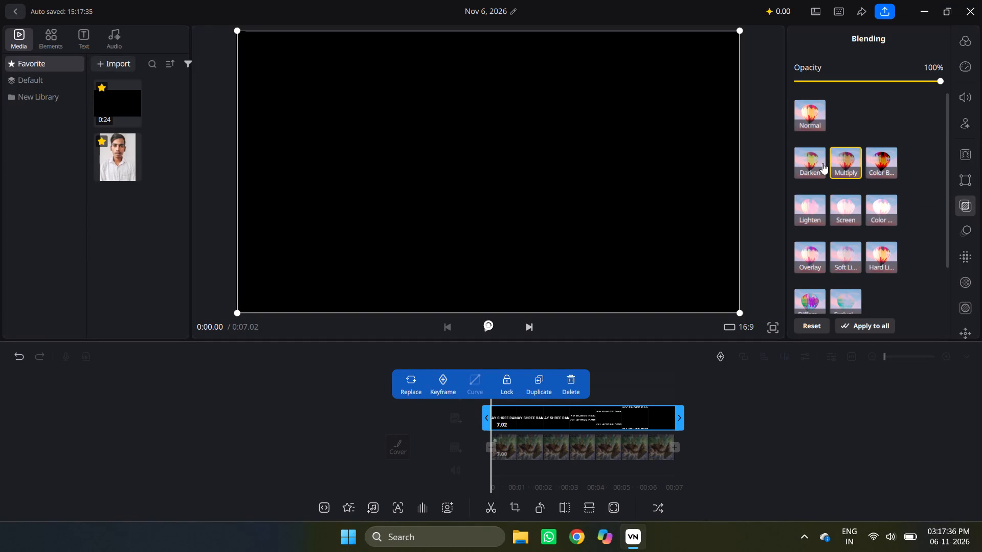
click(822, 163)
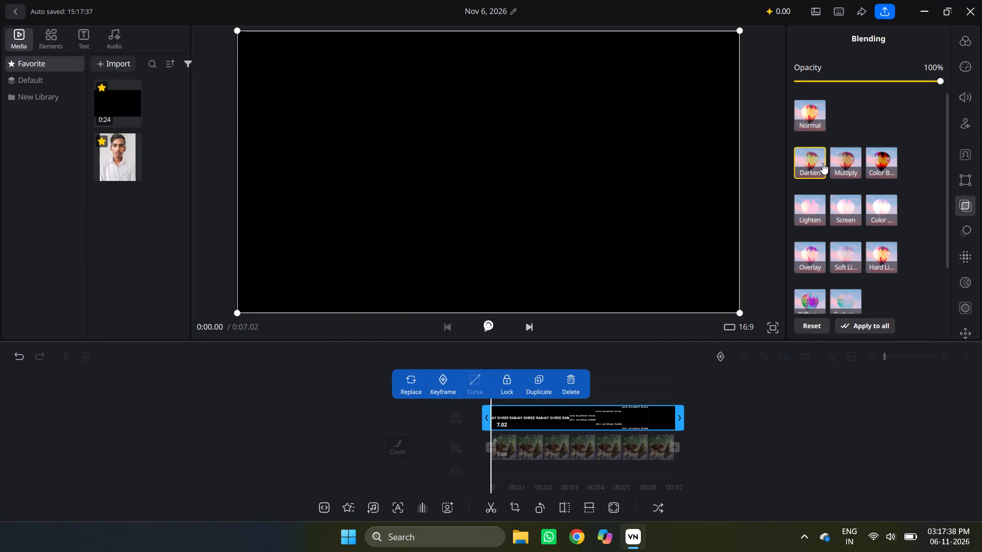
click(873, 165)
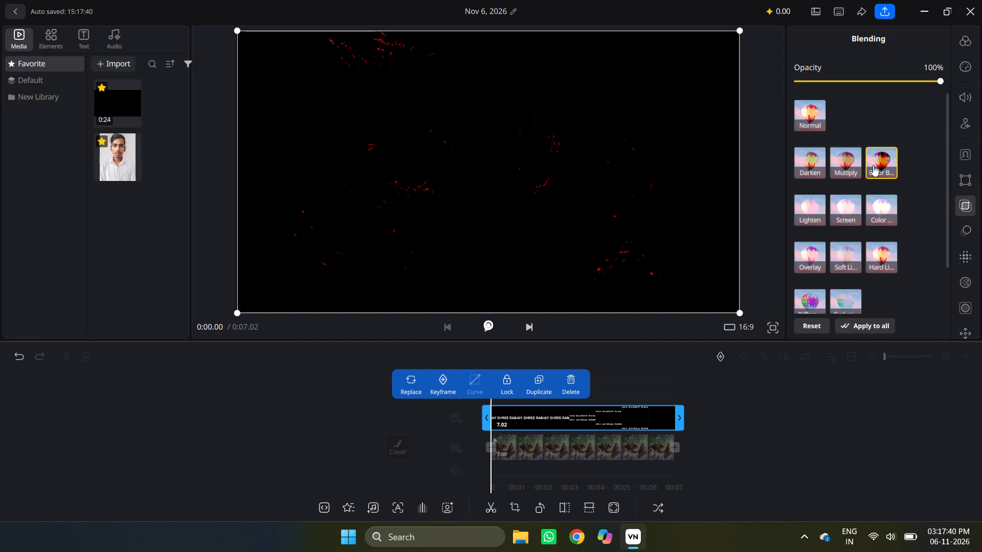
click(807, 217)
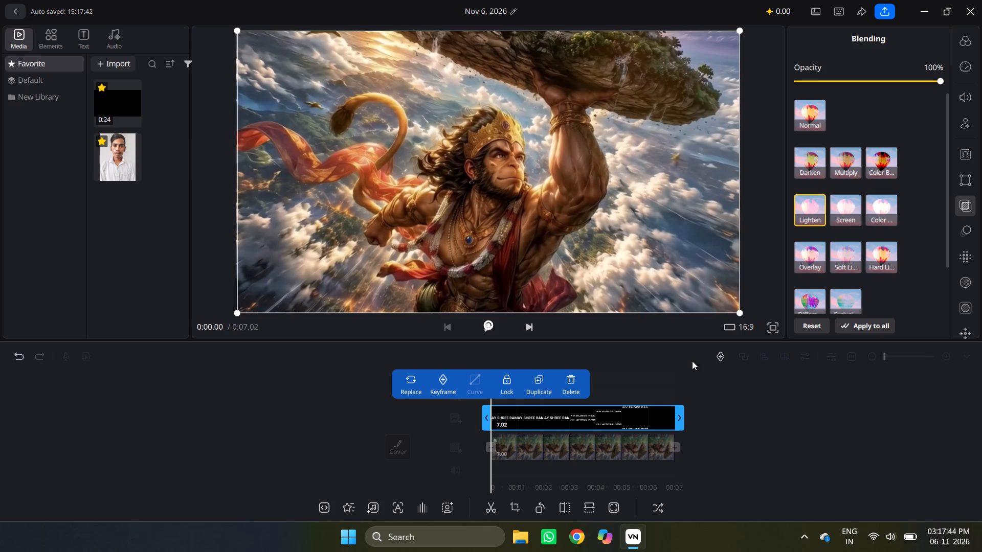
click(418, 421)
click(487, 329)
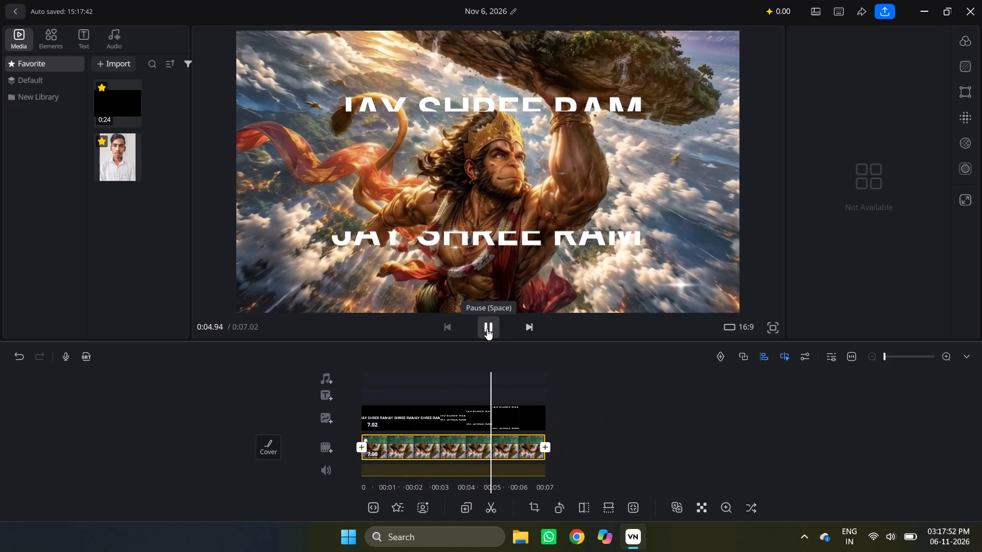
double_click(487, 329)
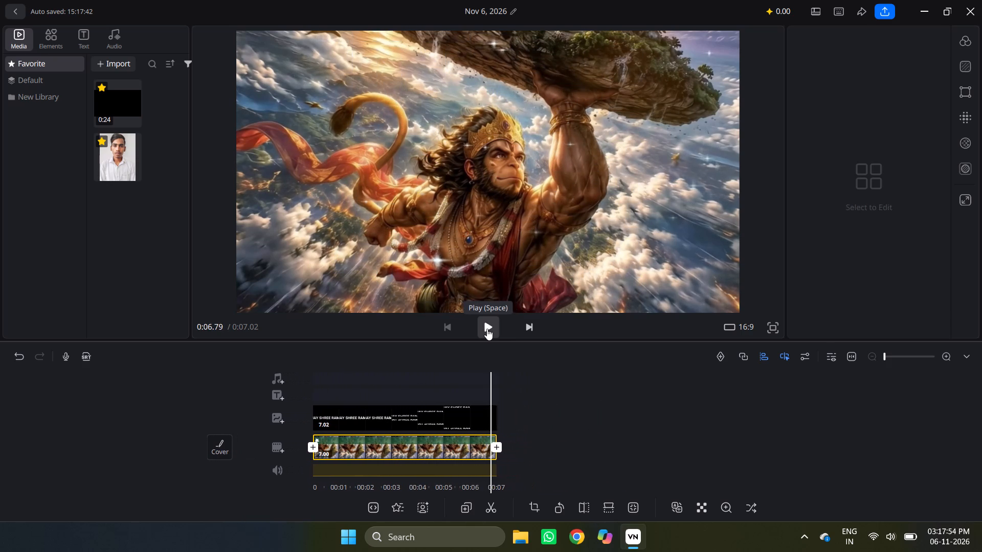
Enlarge the text video overlay beyond the frame and place JAY SHREE RAM horizontally centred, slightly below Hanuman's crown.
click(434, 421)
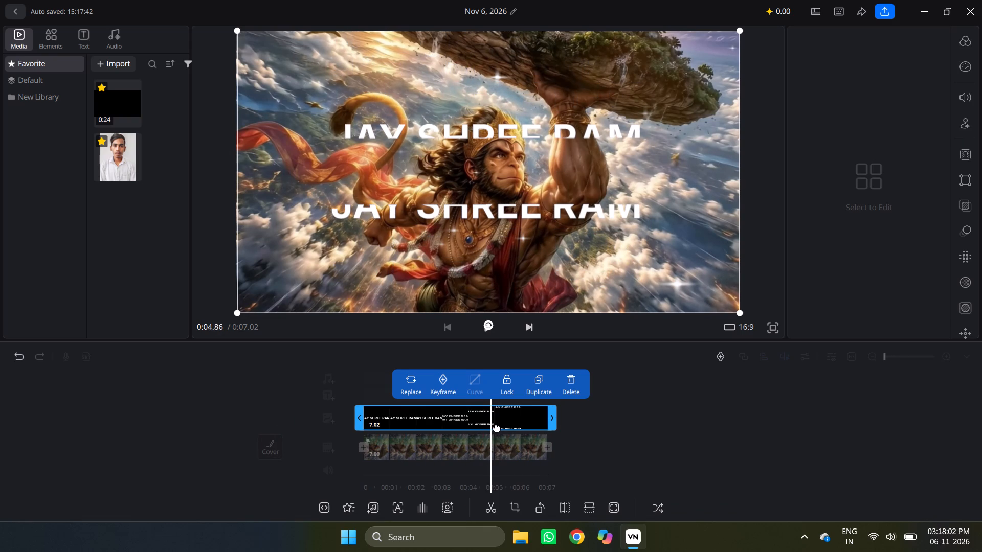
drag(739, 313, 880, 485)
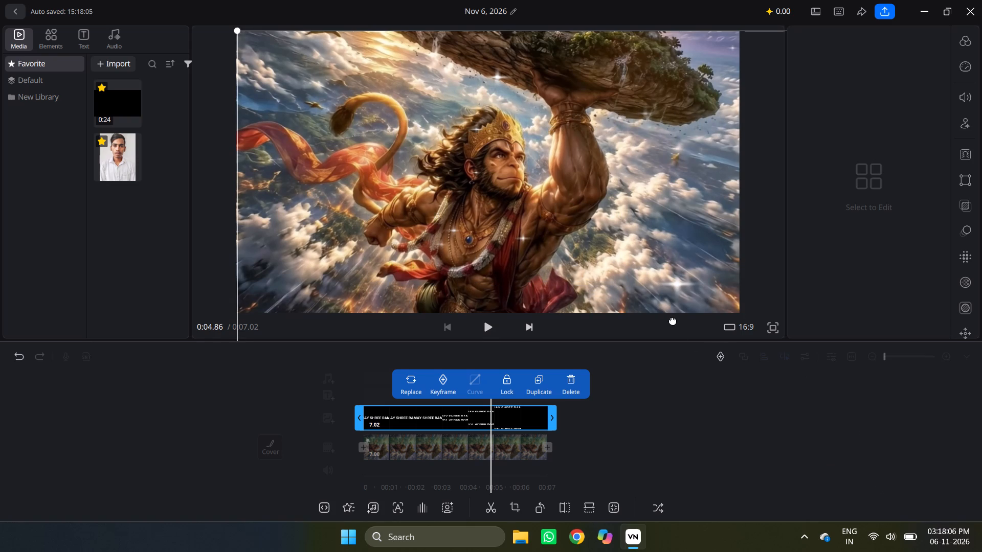
drag(611, 441, 828, 421)
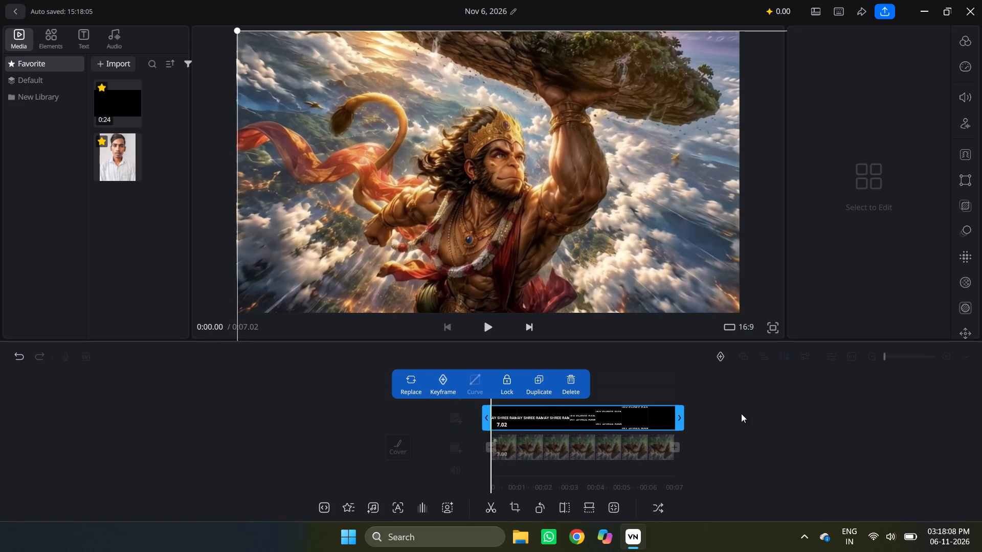
drag(750, 420, 728, 427)
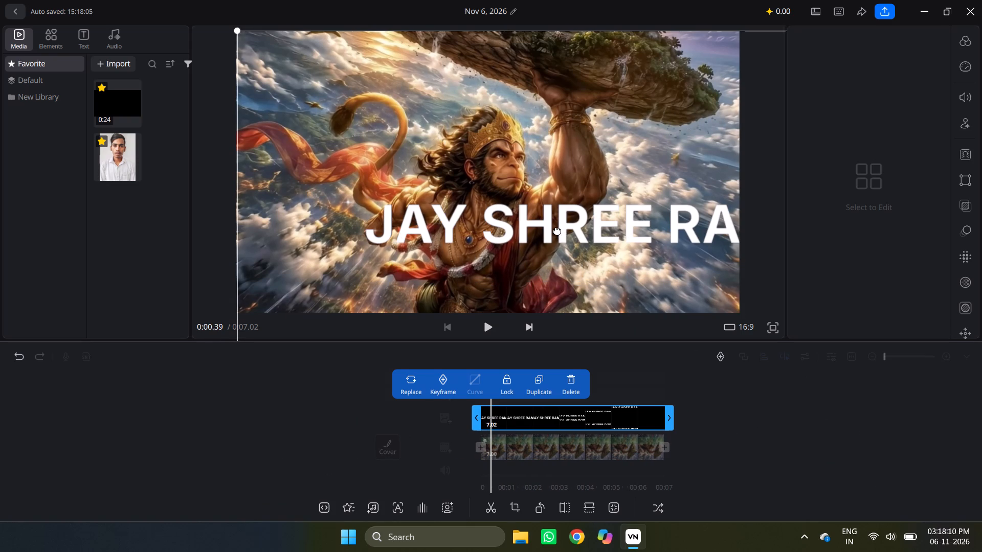
drag(557, 230, 466, 175)
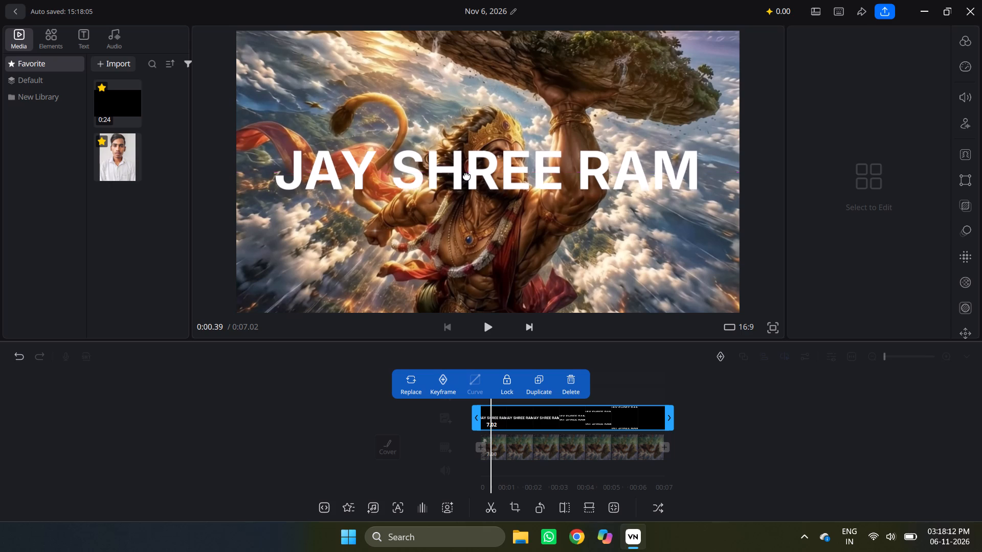
drag(466, 175, 462, 177)
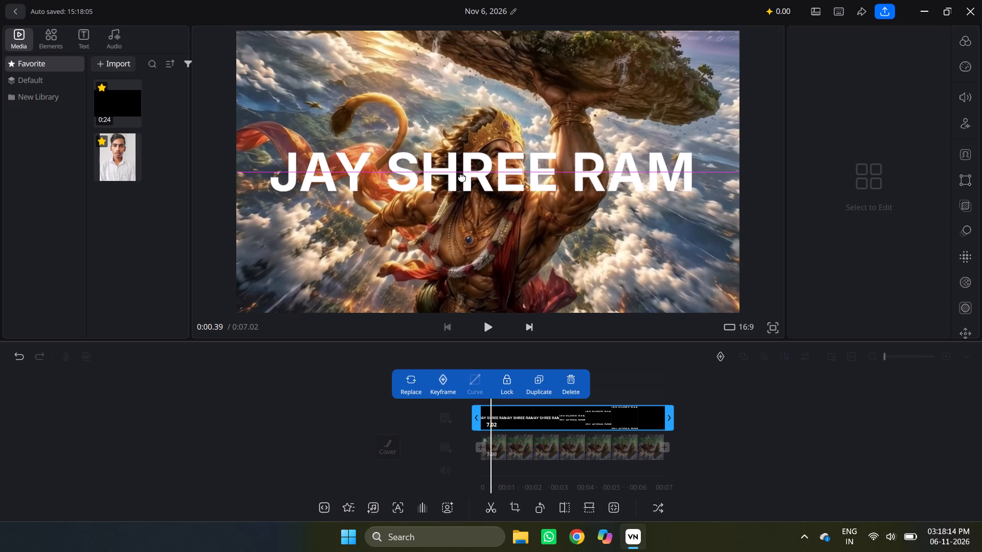
drag(462, 177, 466, 181)
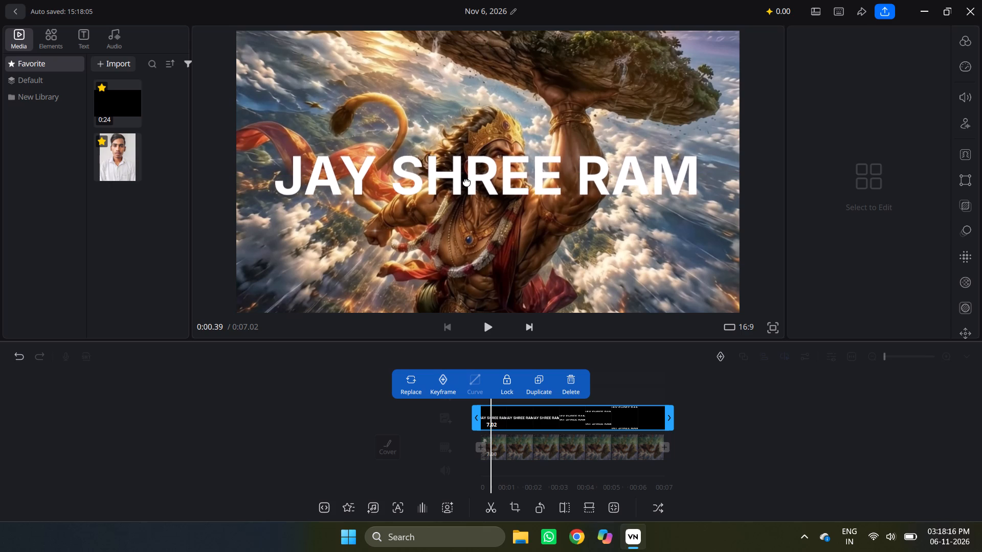
drag(466, 181, 464, 177)
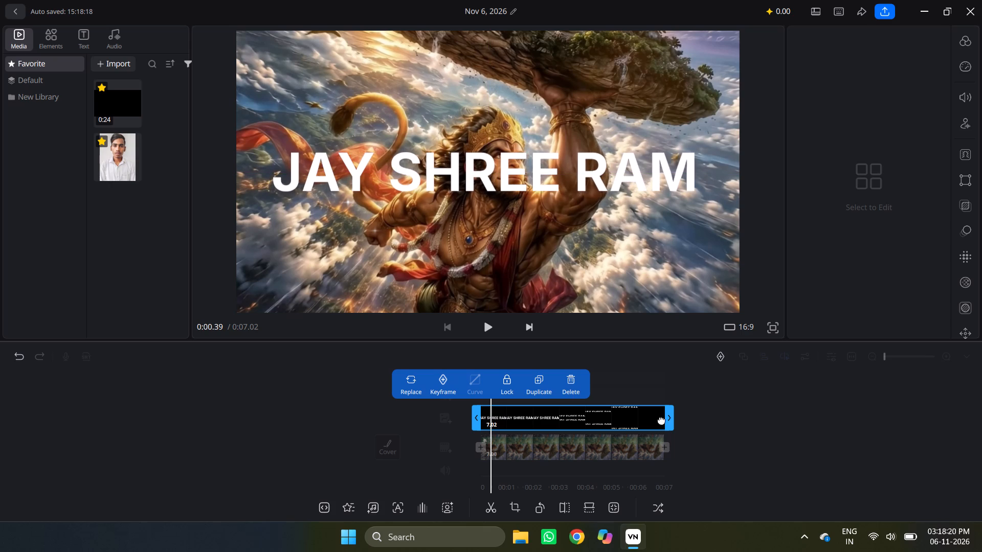
Set the text overlay's blending mode to Multiply and play the project from the start.
click(975, 205)
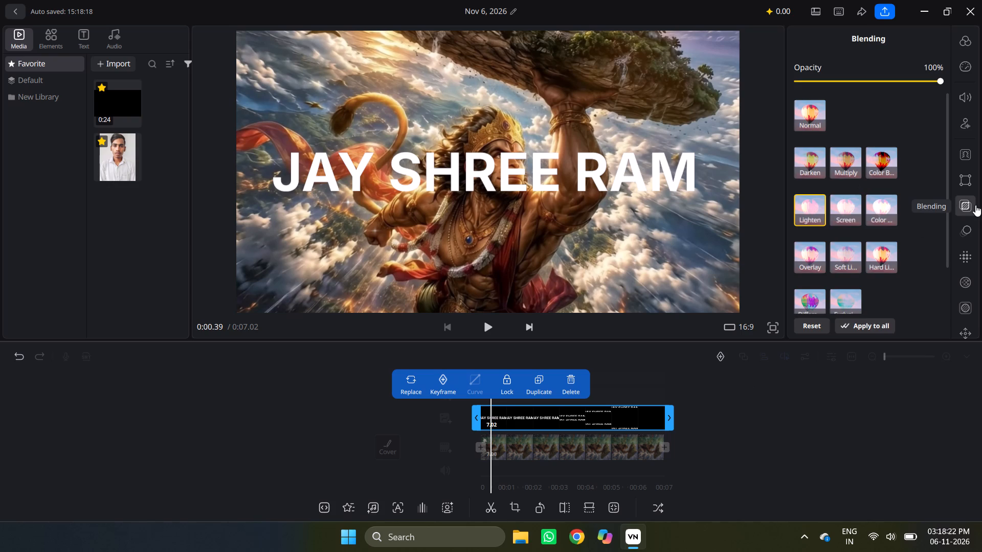
click(844, 165)
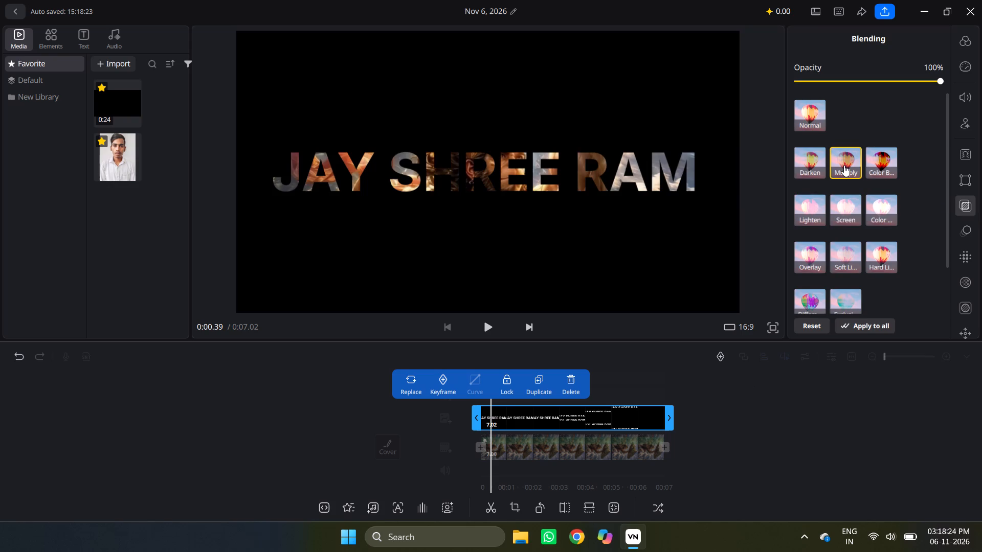
click(682, 428)
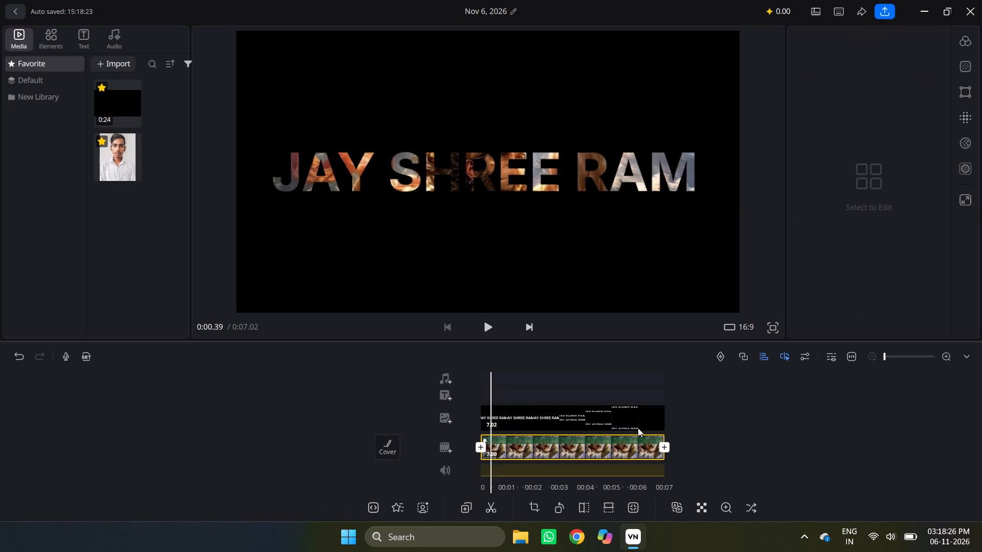
drag(638, 428, 807, 429)
click(493, 328)
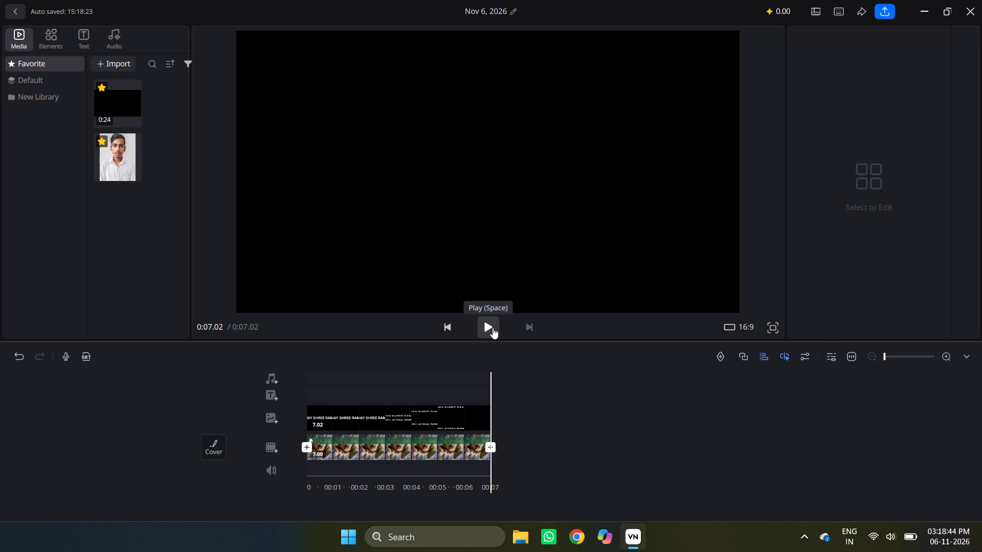
Extend the end of the Hanuman image clip to a duration of 10.00 seconds.
click(441, 445)
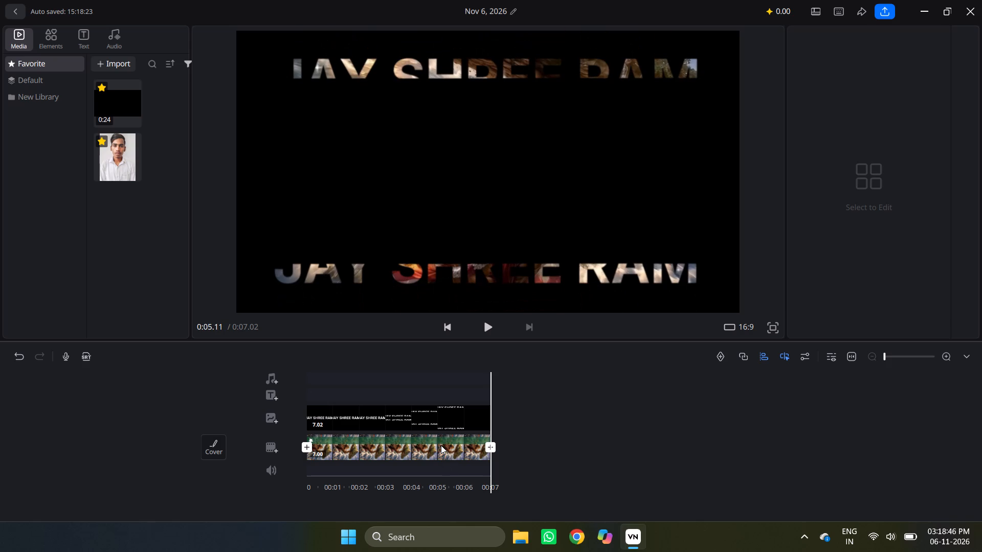
click(482, 452)
double_click(482, 452)
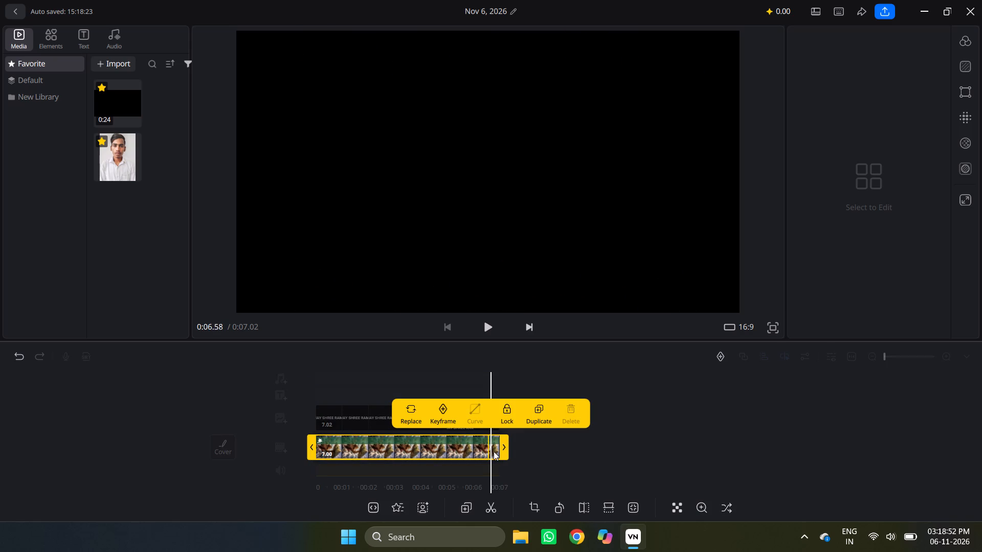
click(506, 450)
drag(506, 450, 550, 462)
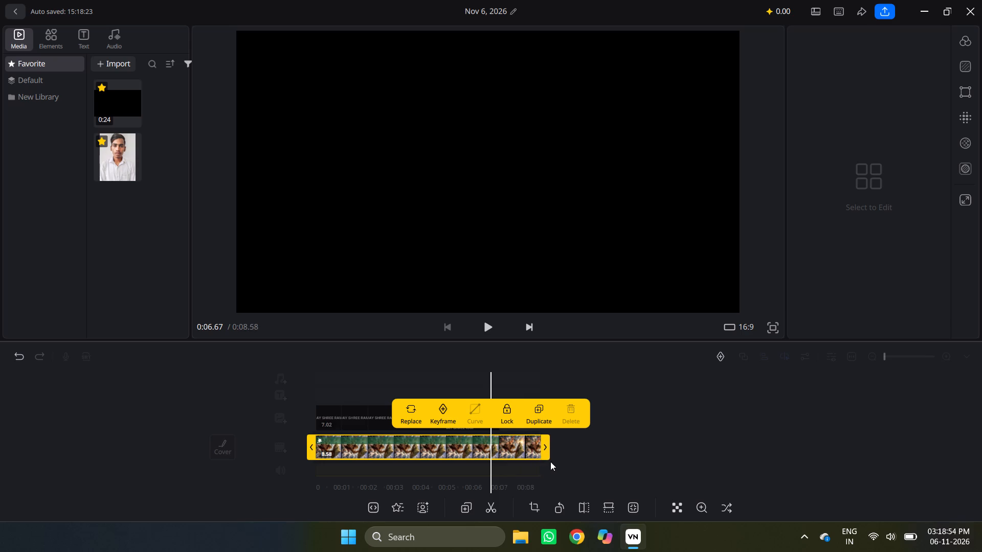
drag(550, 462, 571, 466)
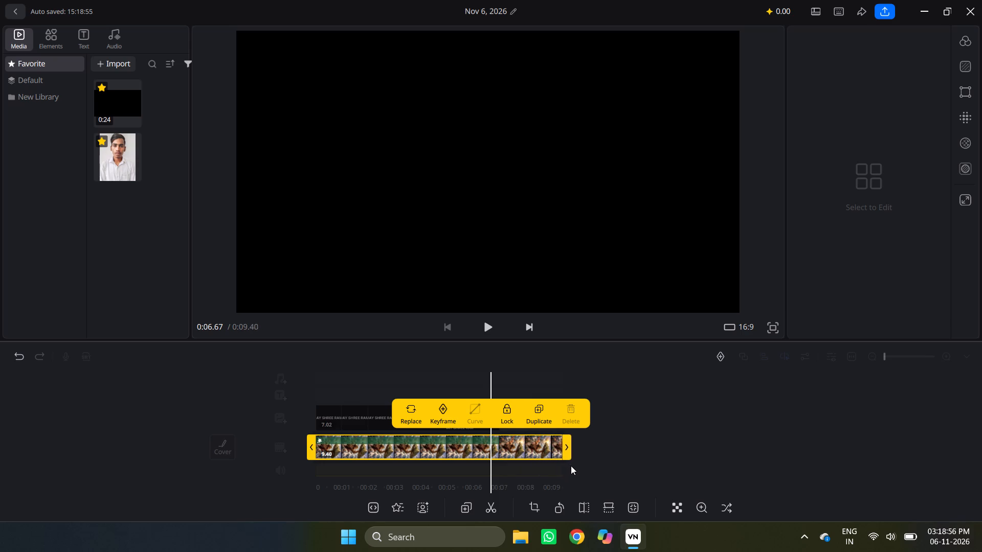
drag(571, 466, 584, 469)
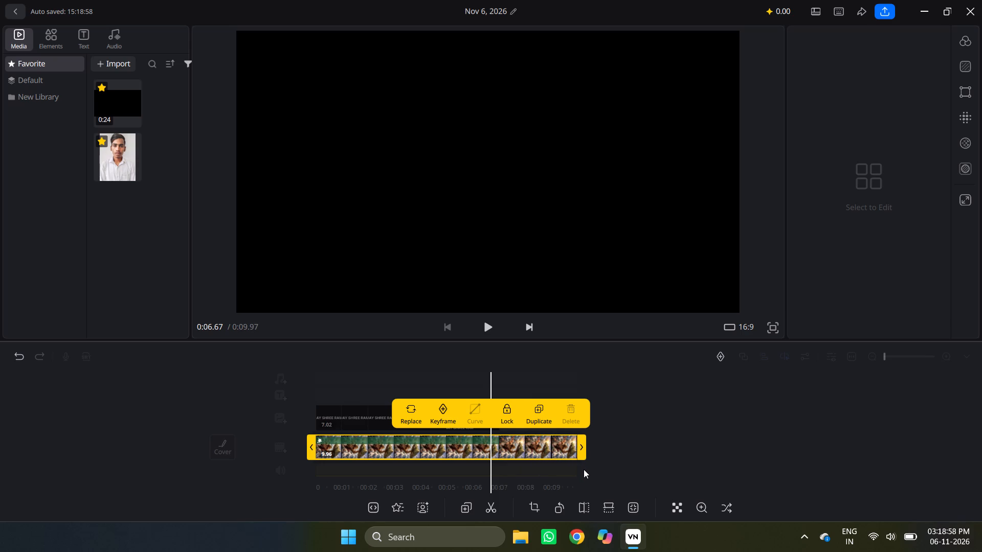
drag(584, 469, 587, 470)
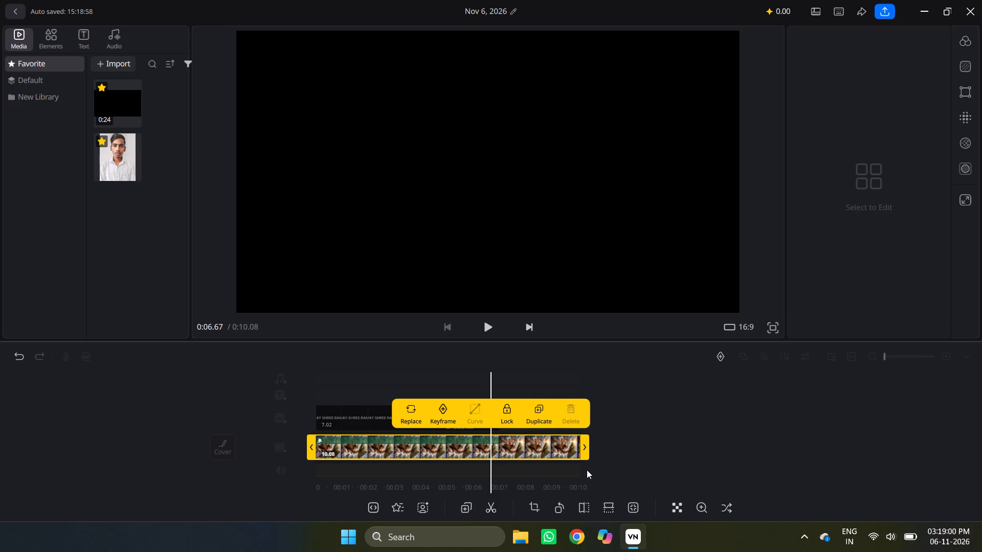
drag(587, 470, 585, 472)
click(556, 454)
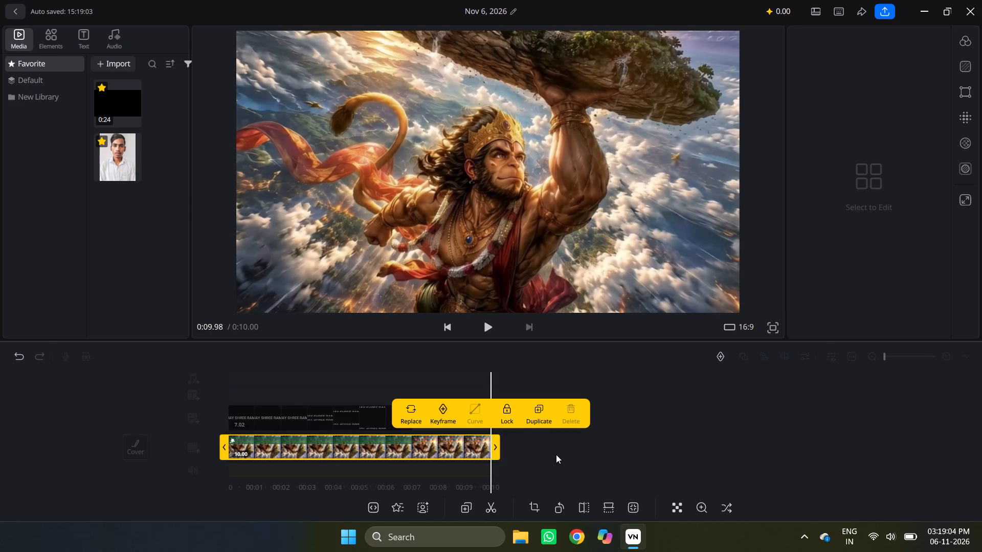
Stretch the image clip's Star Rain effect to 10.00 seconds, apply it and play the project.
click(430, 455)
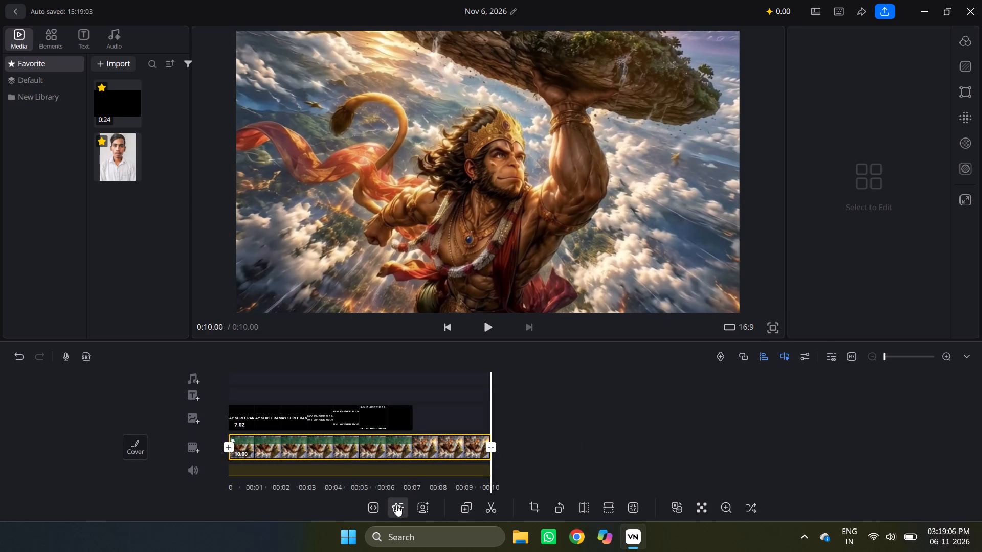
click(391, 512)
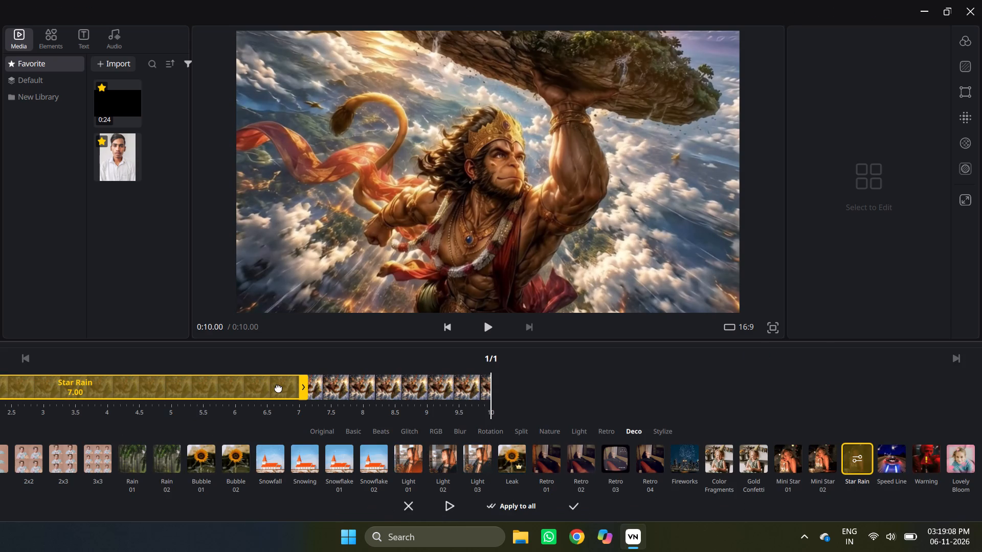
drag(306, 393, 528, 404)
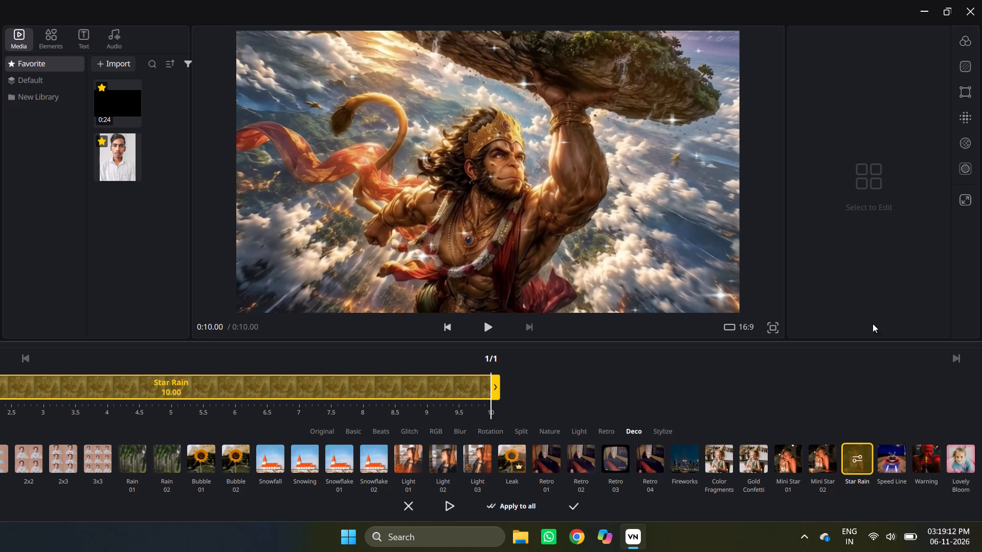
click(577, 503)
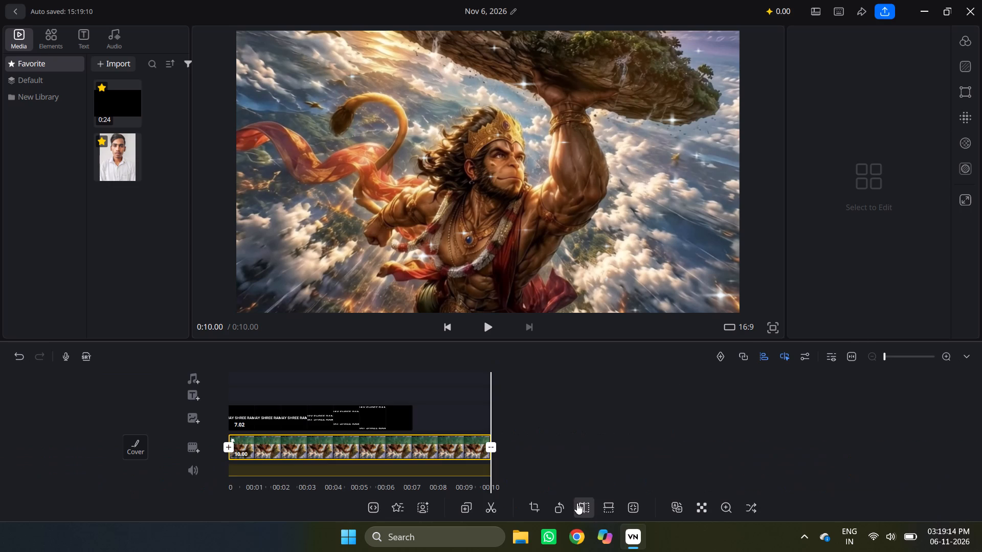
click(484, 329)
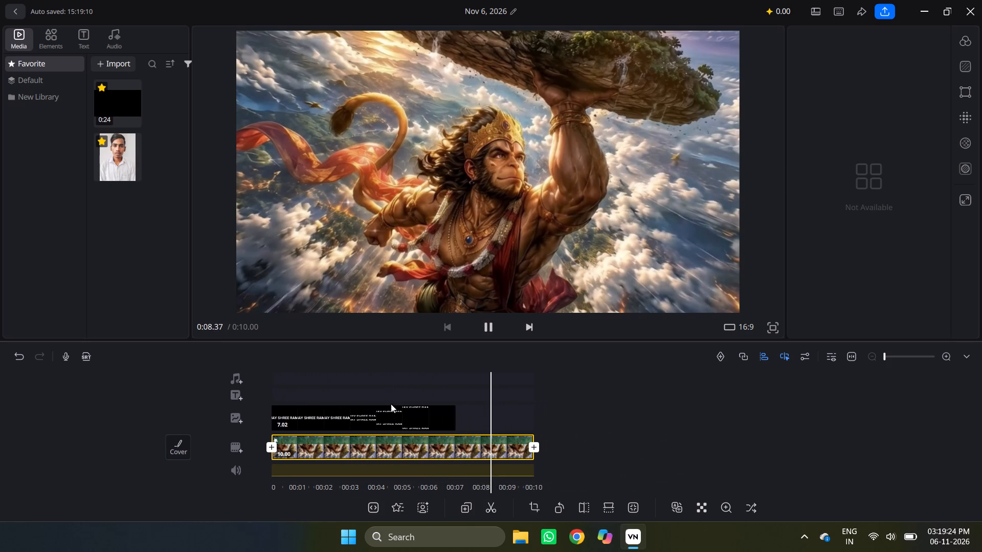
Browse the Music, Downloads, Documents, Pictures and Videos folders for an audio file to use on the music track.
click(394, 414)
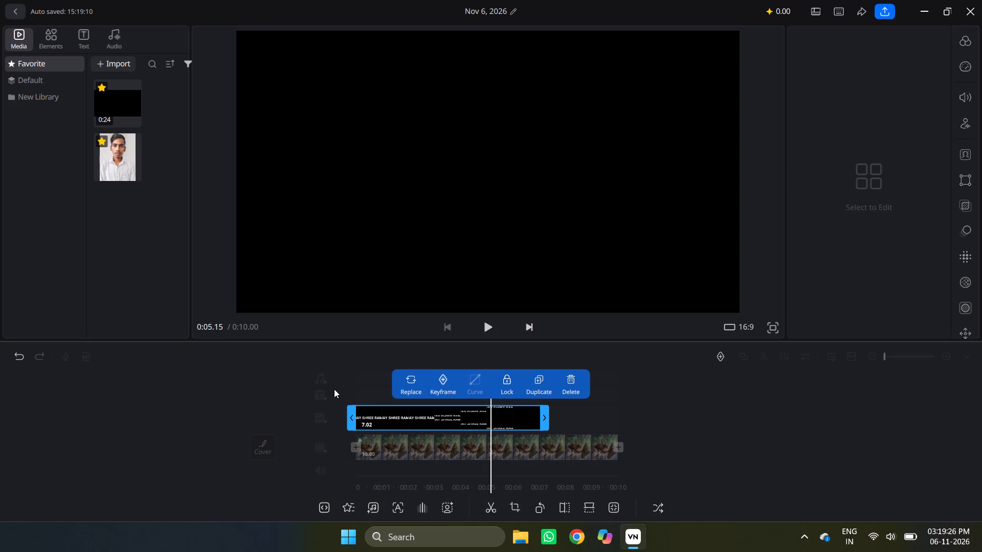
click(322, 381)
click(322, 381)
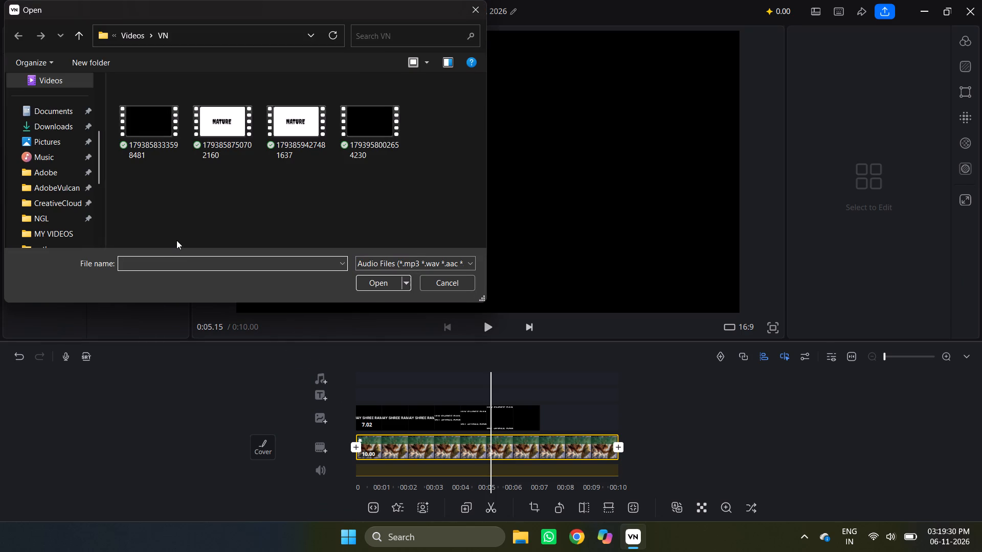
click(75, 159)
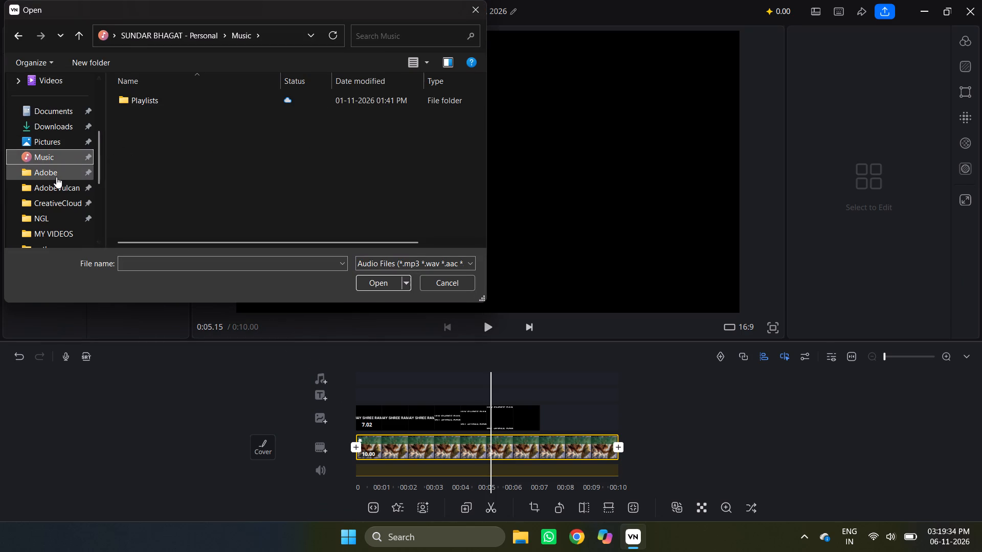
click(61, 120)
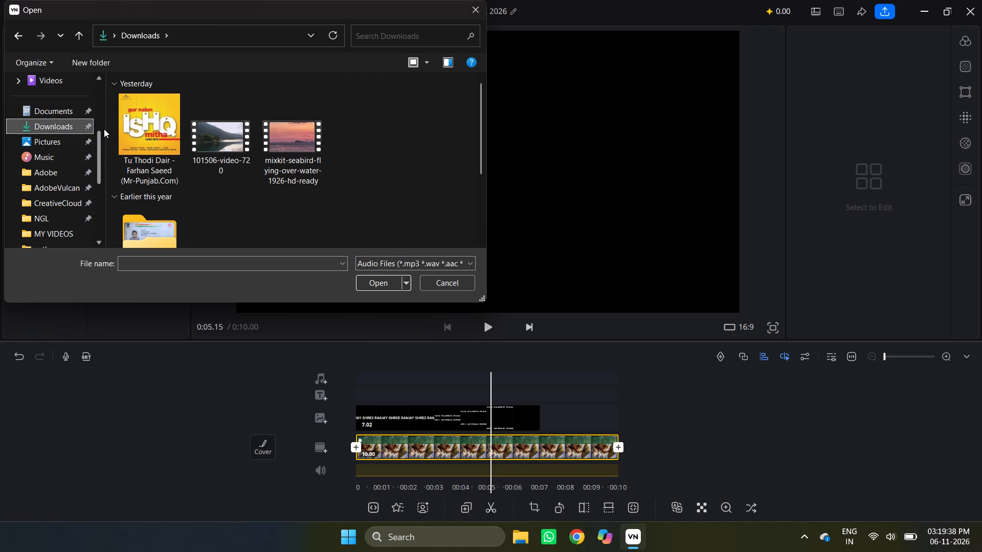
drag(97, 142, 90, 87)
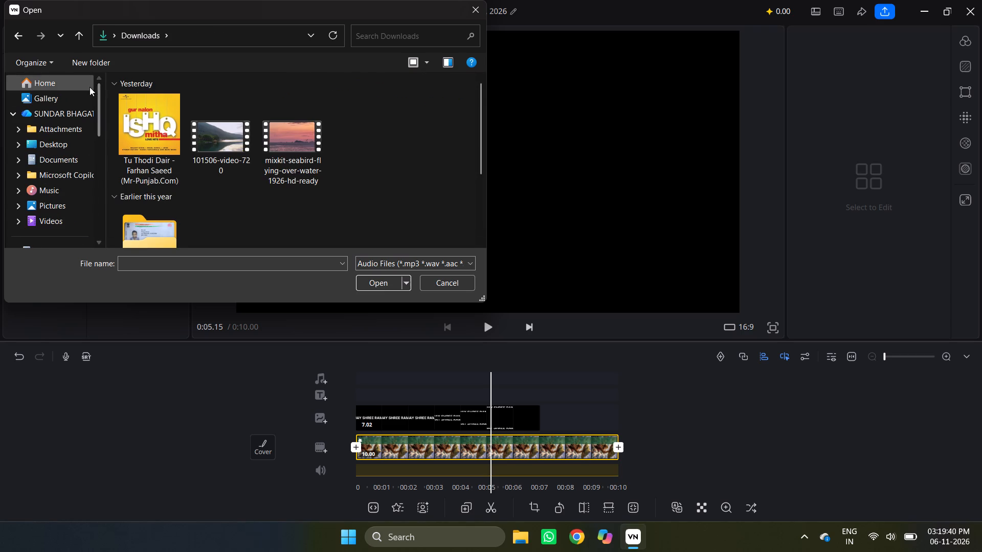
click(63, 197)
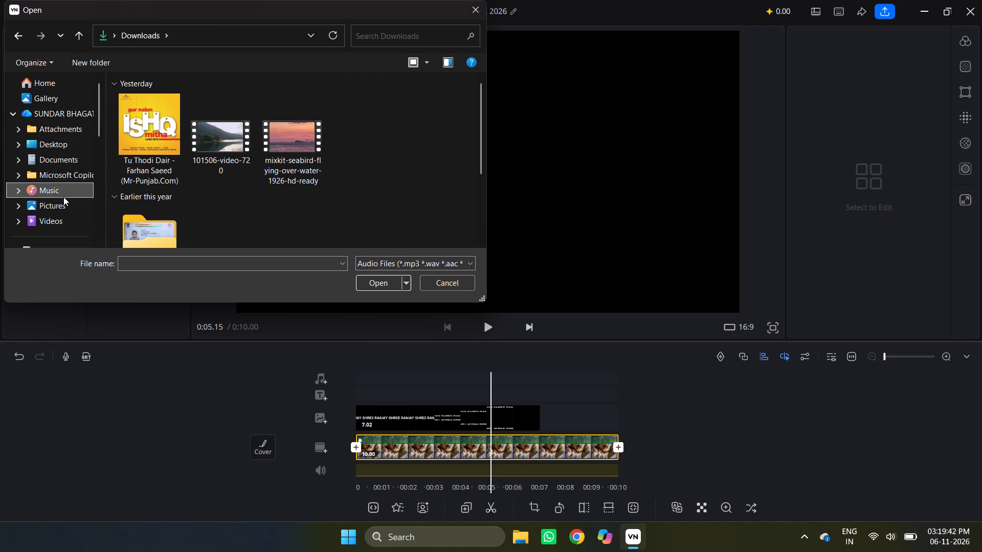
double_click(162, 98)
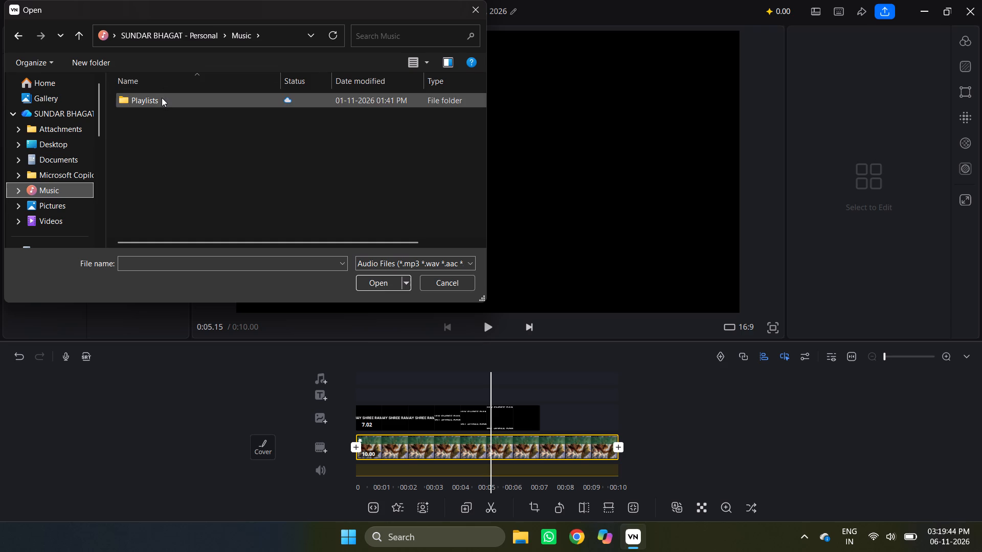
click(71, 142)
click(65, 156)
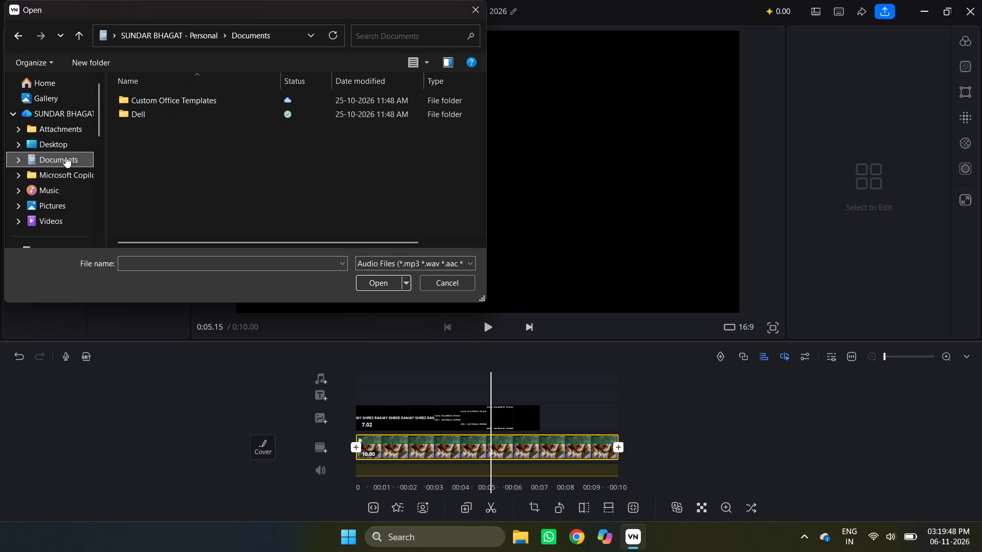
drag(97, 129, 96, 159)
click(60, 173)
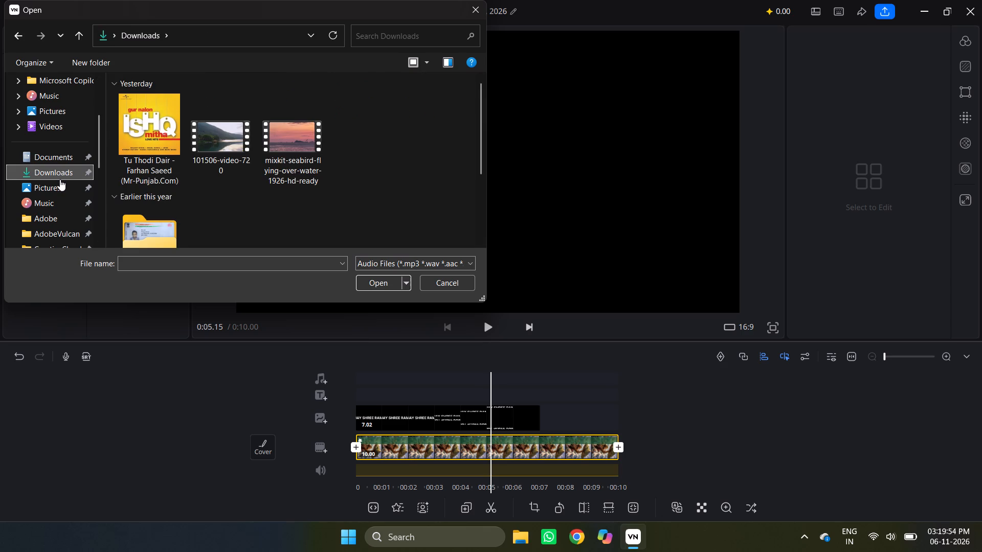
click(58, 189)
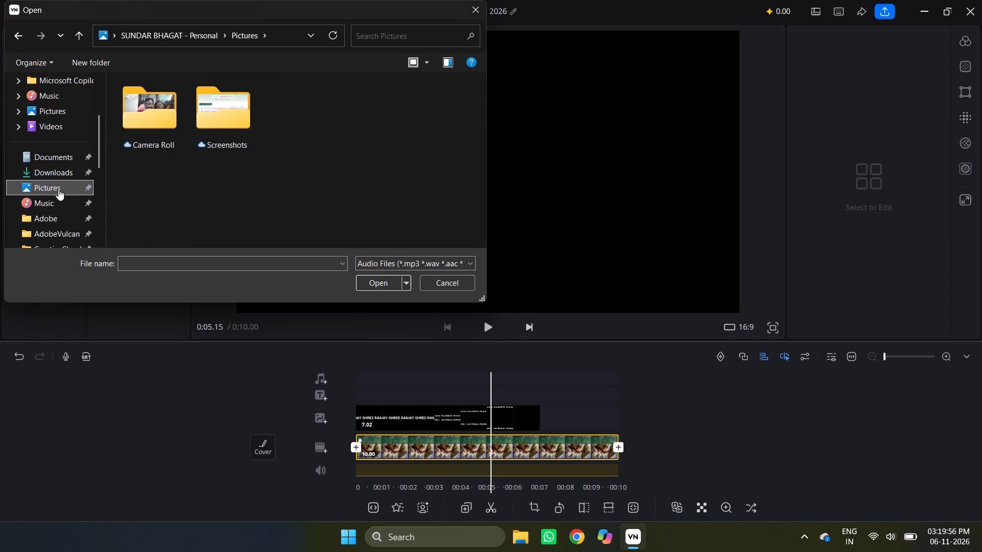
click(74, 126)
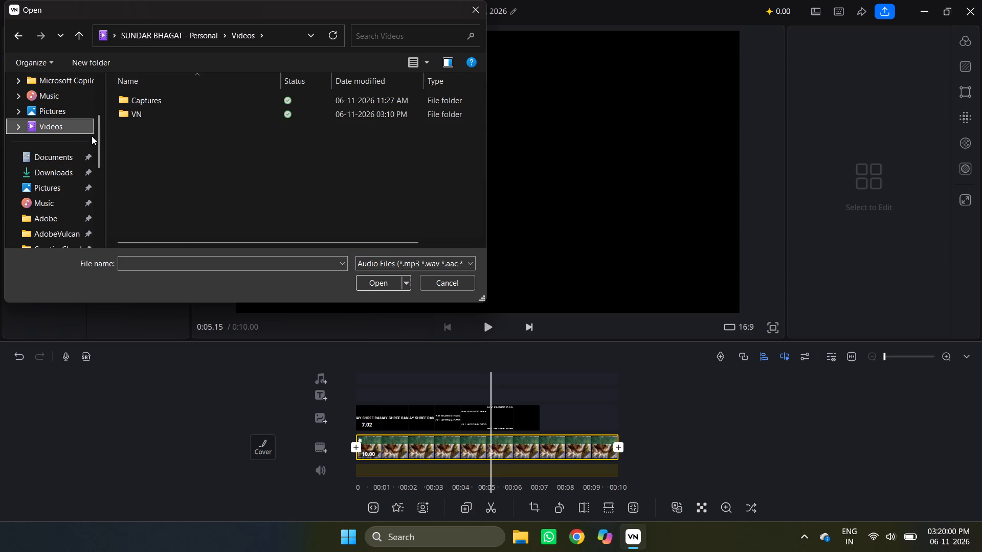
drag(98, 143, 100, 181)
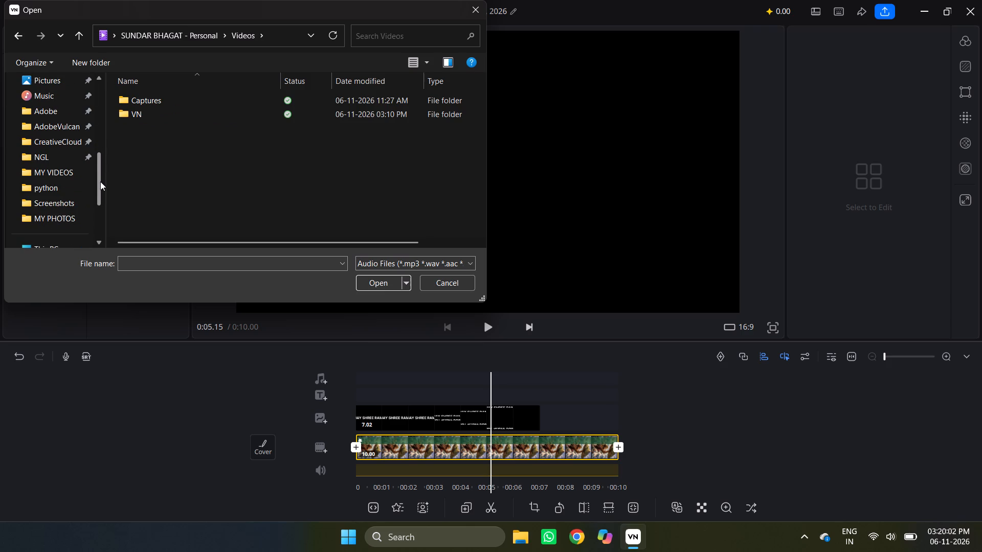
drag(100, 181, 97, 132)
click(69, 131)
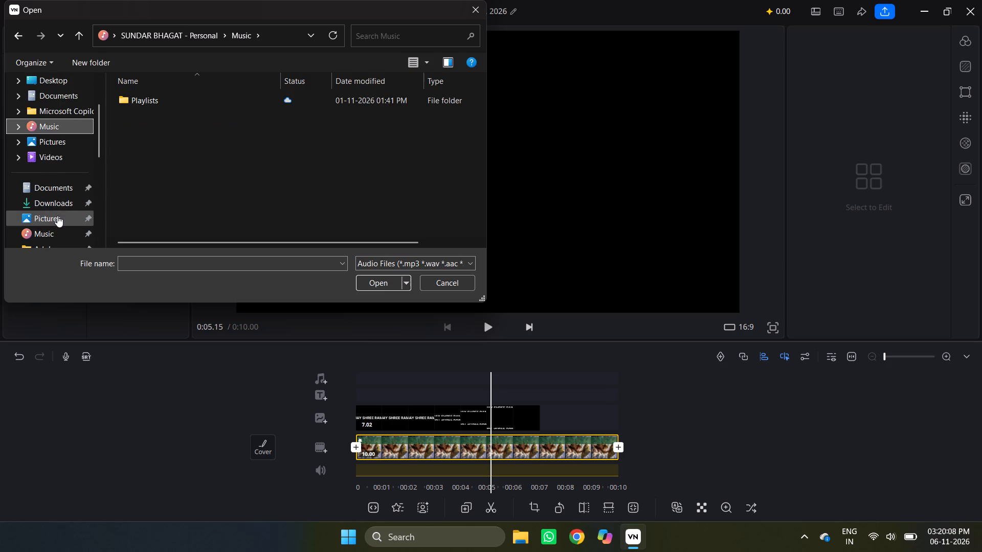
Add the song "Tere hone se hu mai mp3 song" from the Downloads folder to the music track.
click(57, 196)
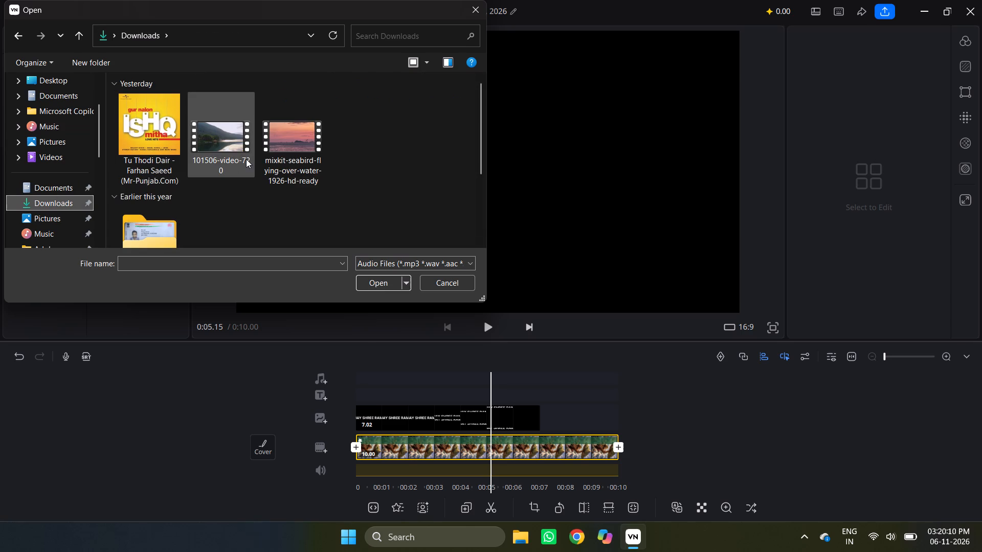
drag(480, 167, 489, 227)
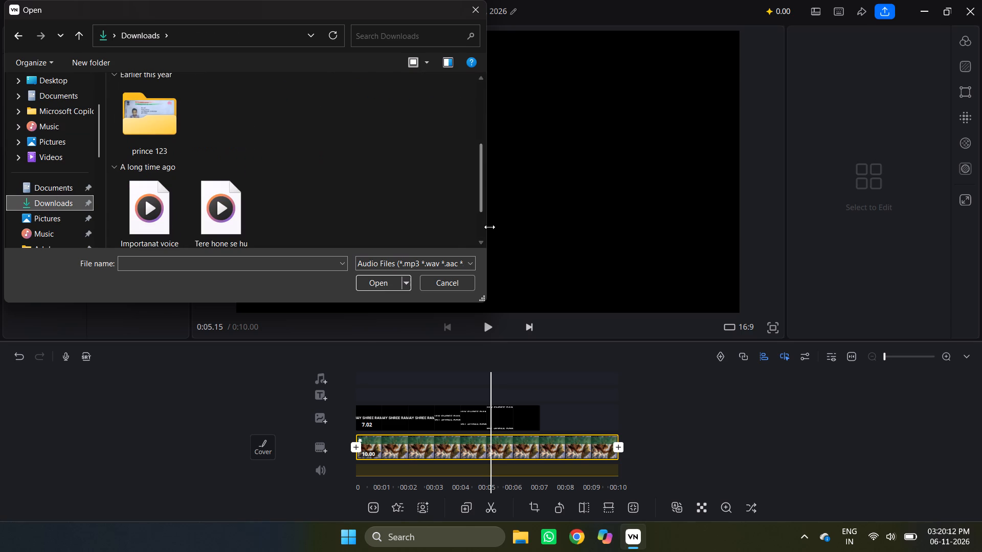
double_click(230, 211)
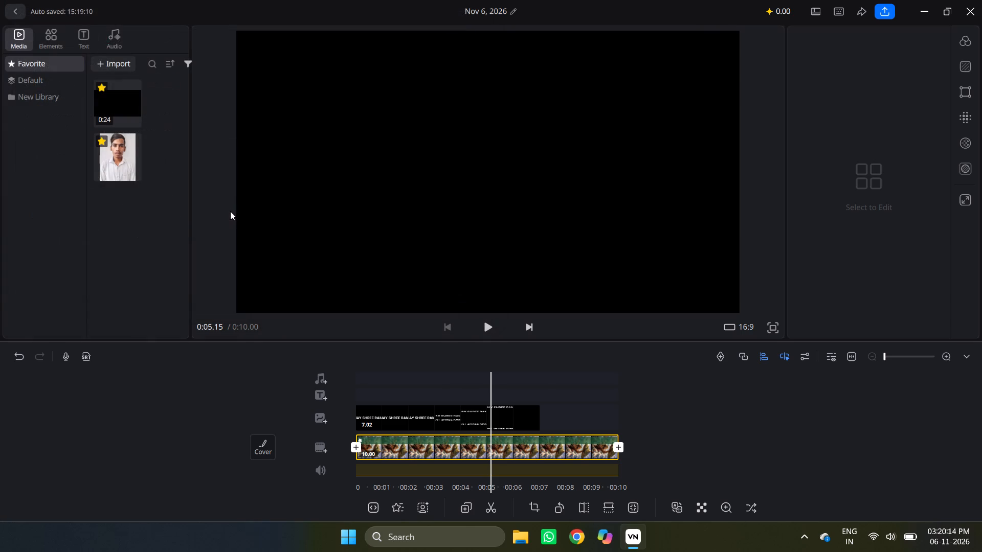
Move the song clip to the very start of the timeline.
drag(533, 383, 384, 384)
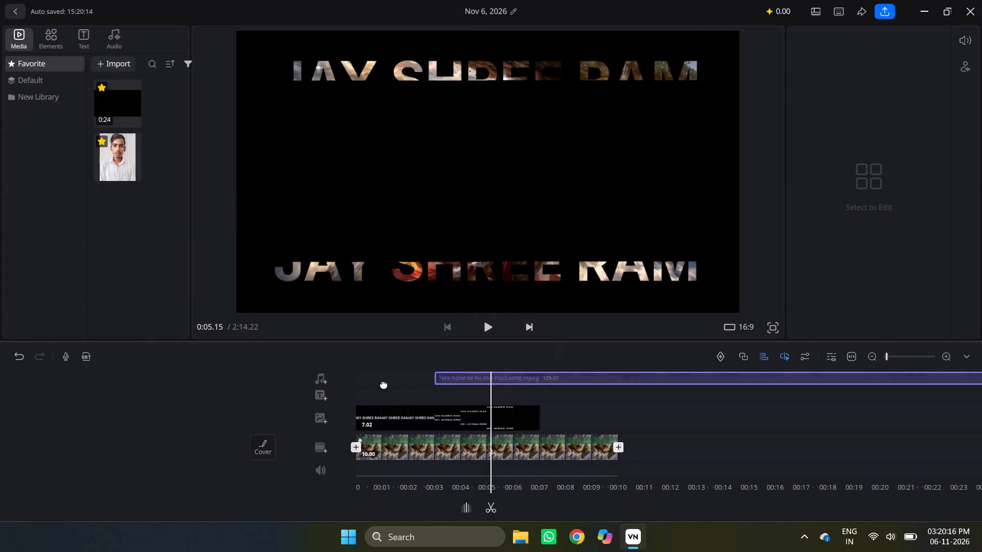
drag(384, 384, 314, 381)
Return the playhead to 0:00.00 and play the project with the music from the start.
drag(470, 402, 568, 407)
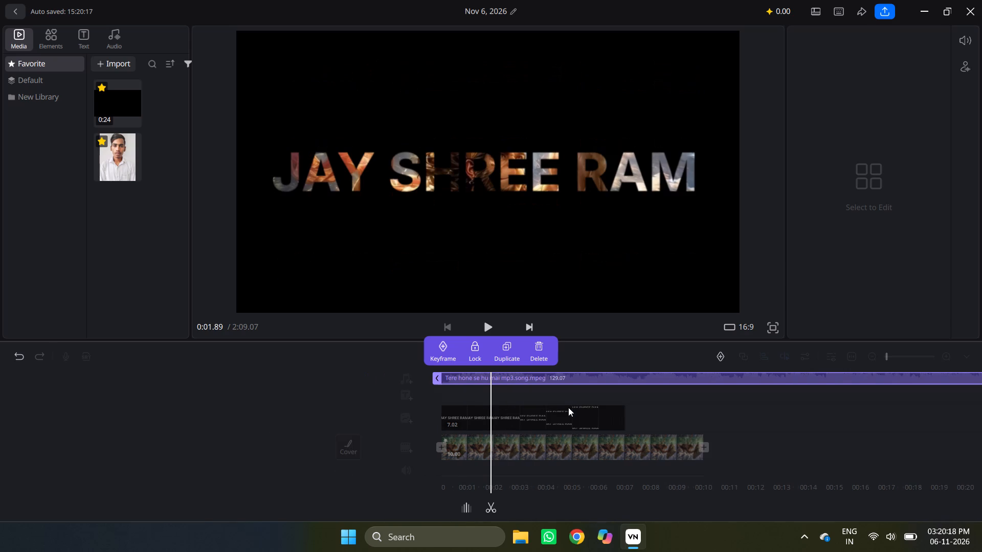
drag(568, 407, 718, 400)
click(396, 416)
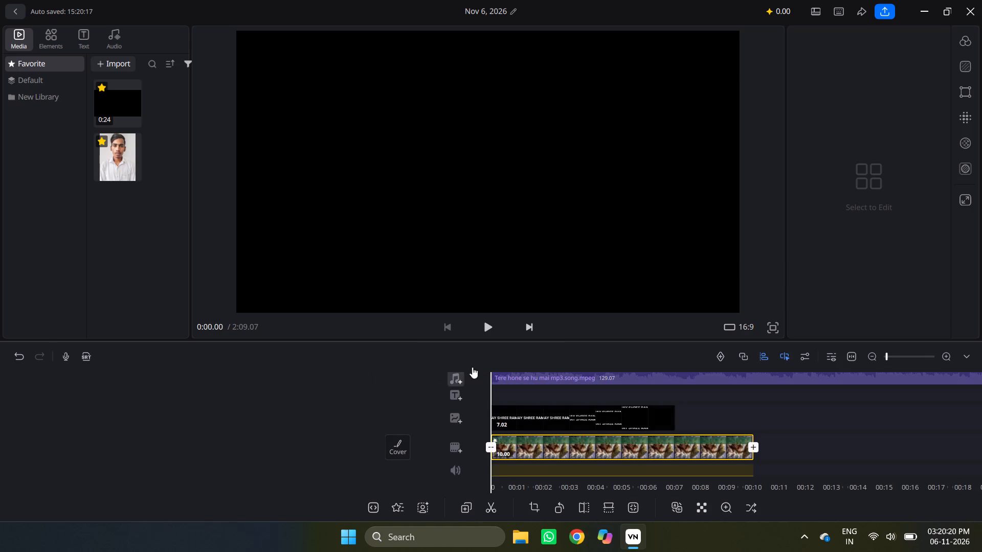
click(486, 330)
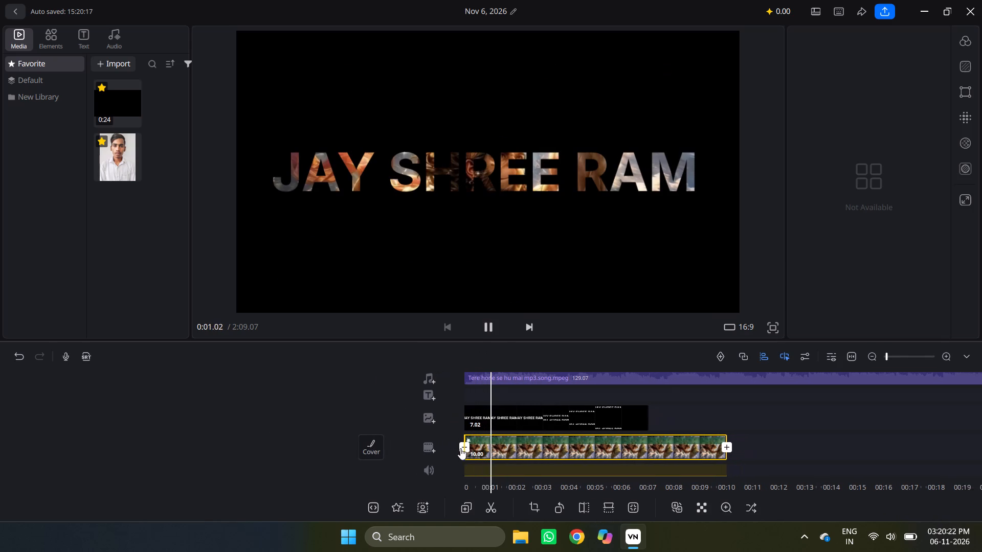
Mute the original sound of the main video track and resume playback with the song.
click(408, 472)
drag(425, 472, 620, 436)
click(494, 330)
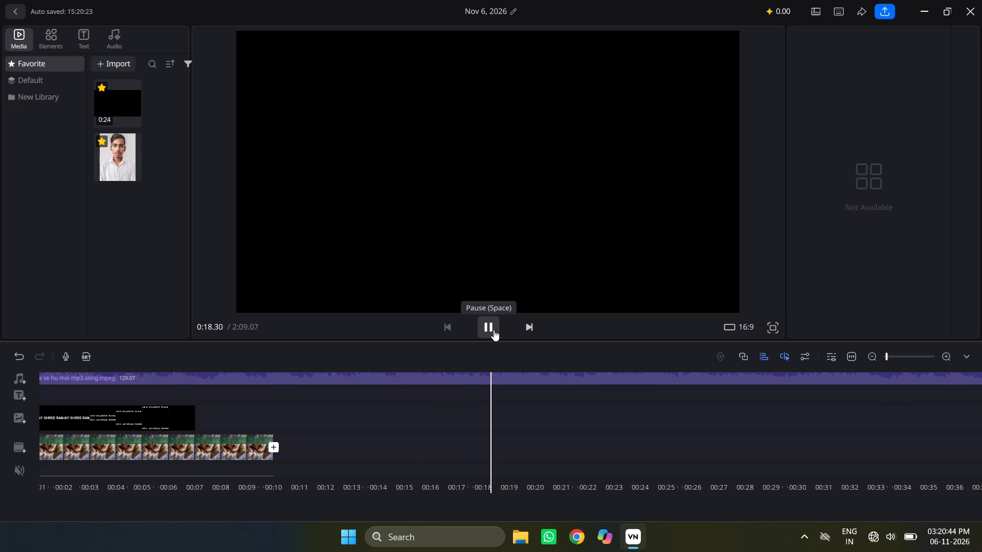
Check the computer's Wi-Fi connection in the list of available networks, and close the list.
click(864, 536)
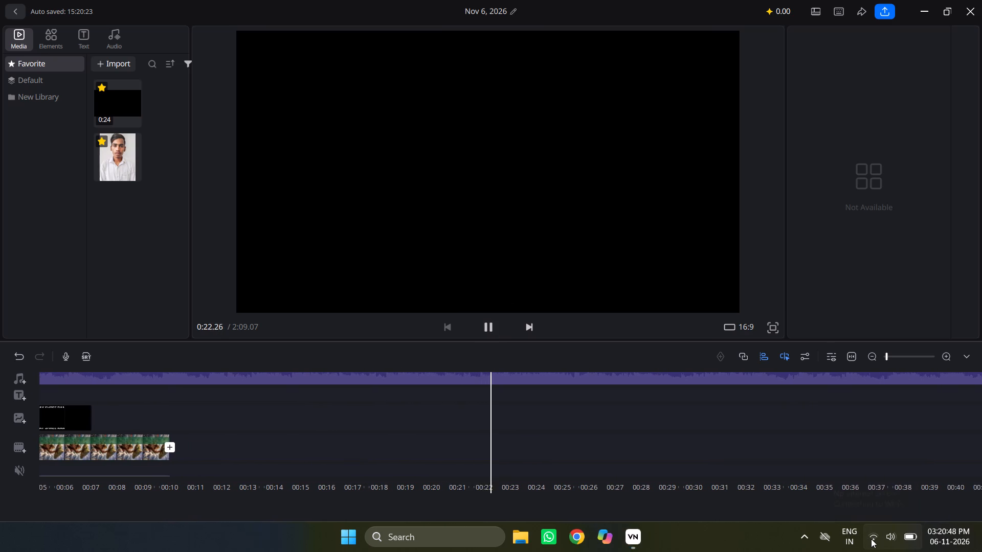
click(871, 539)
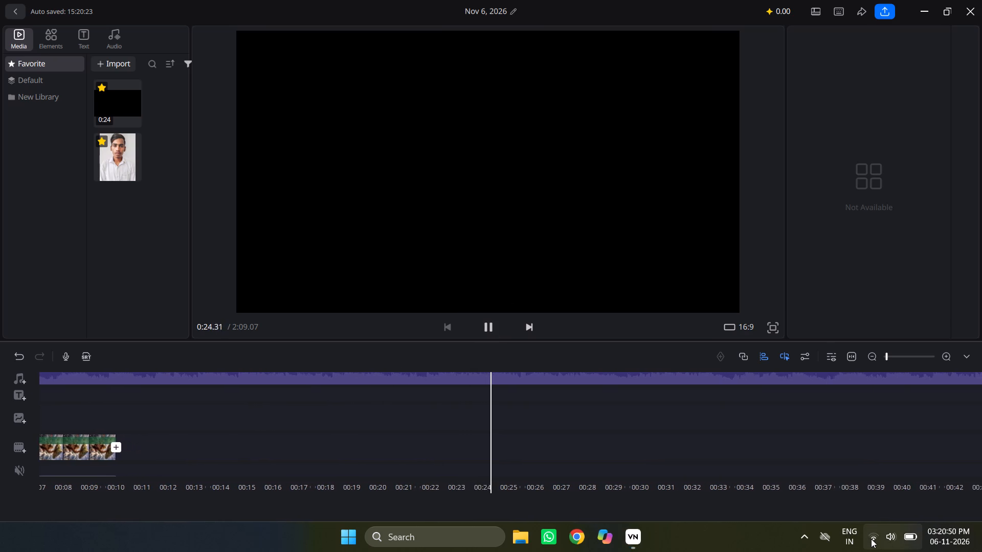
click(871, 539)
click(871, 539)
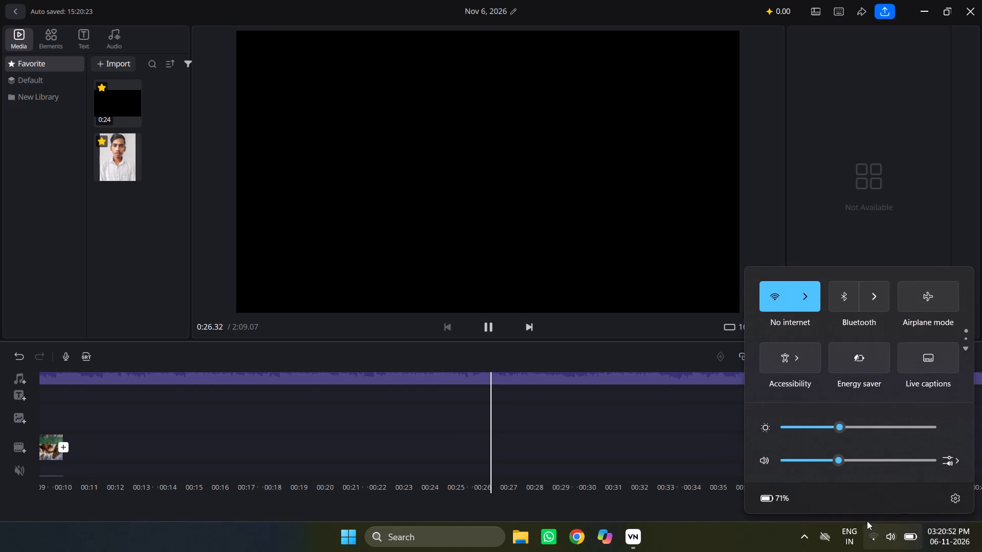
click(804, 302)
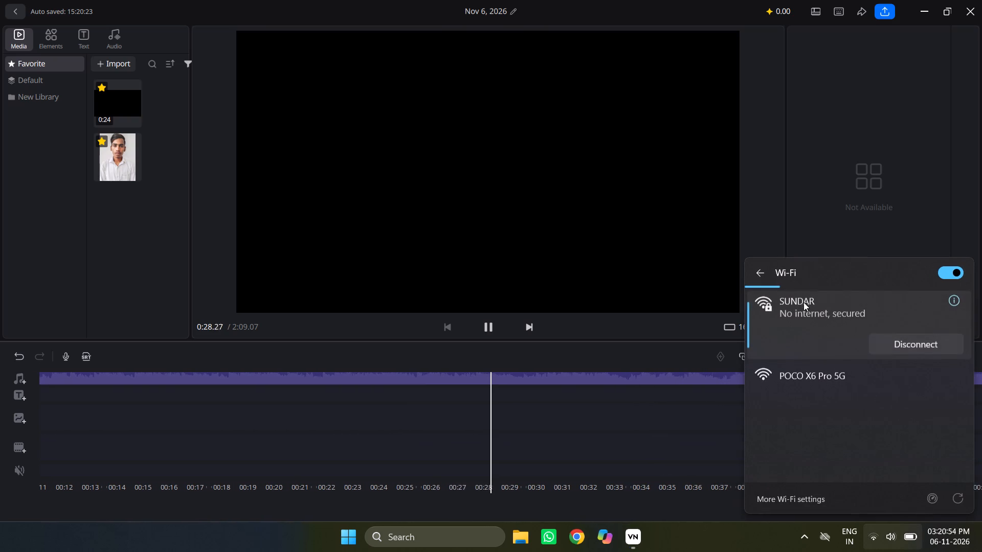
click(733, 432)
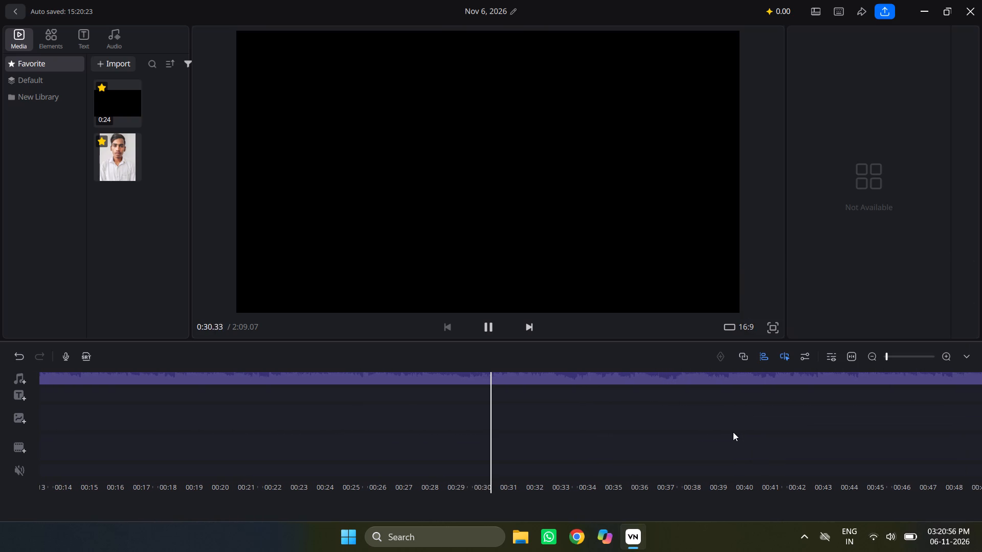
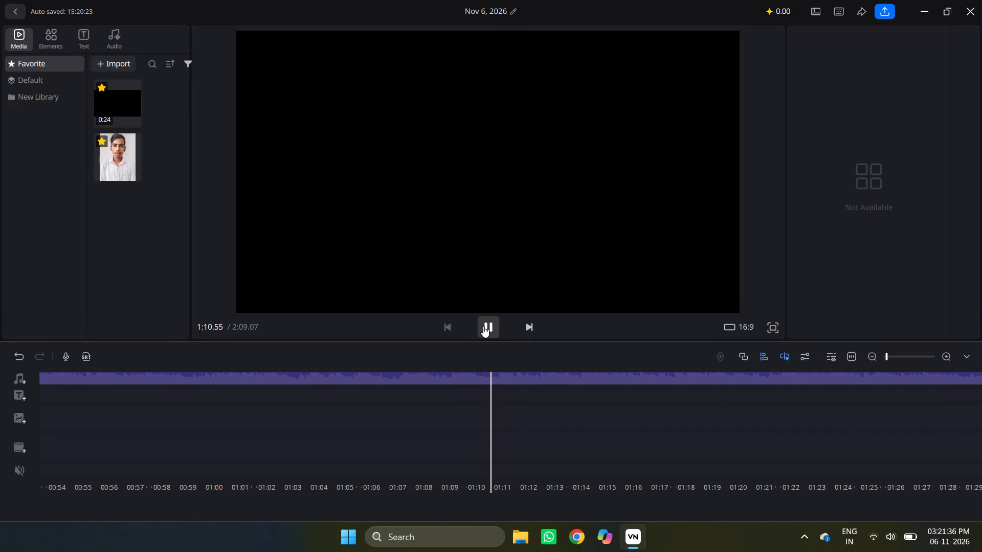
Split the song clip at 0:11.41, past the end of the Hanuman image, and delete the remaining part.
click(483, 326)
drag(397, 467, 732, 449)
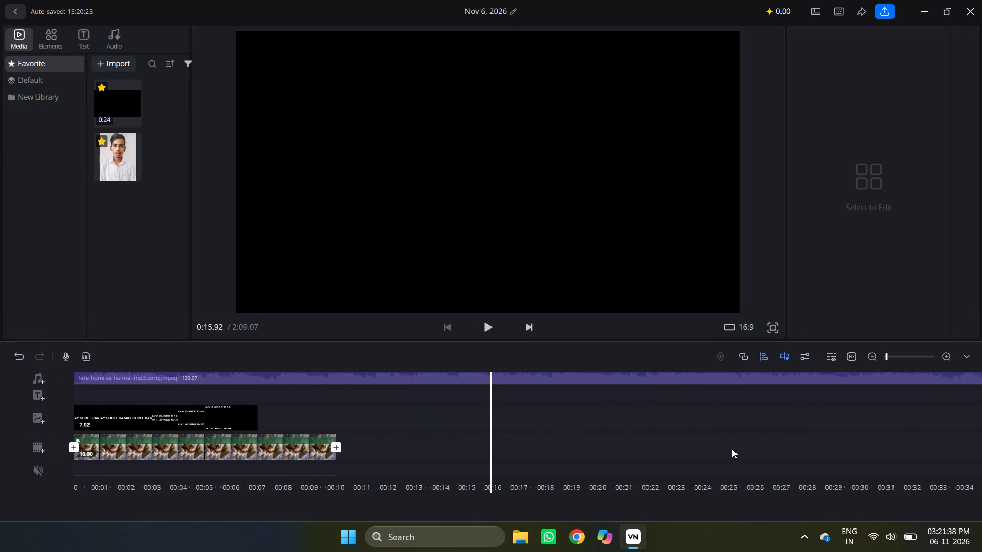
drag(723, 420, 455, 423)
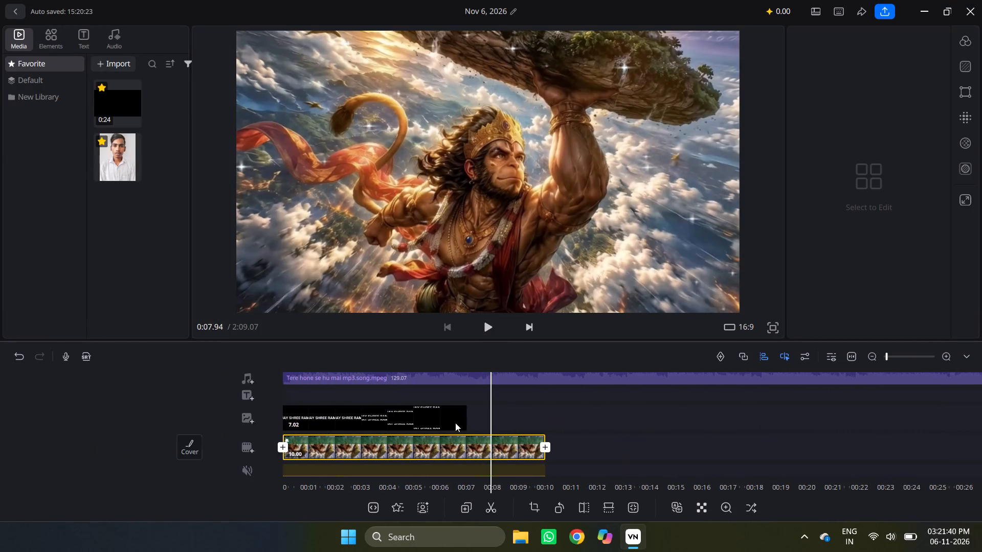
drag(455, 423, 418, 426)
click(461, 379)
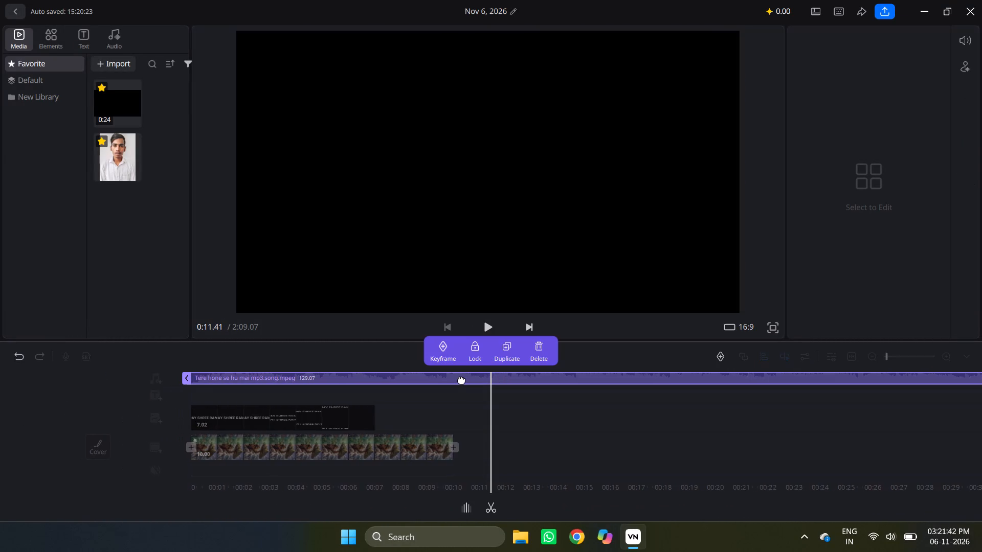
click(490, 511)
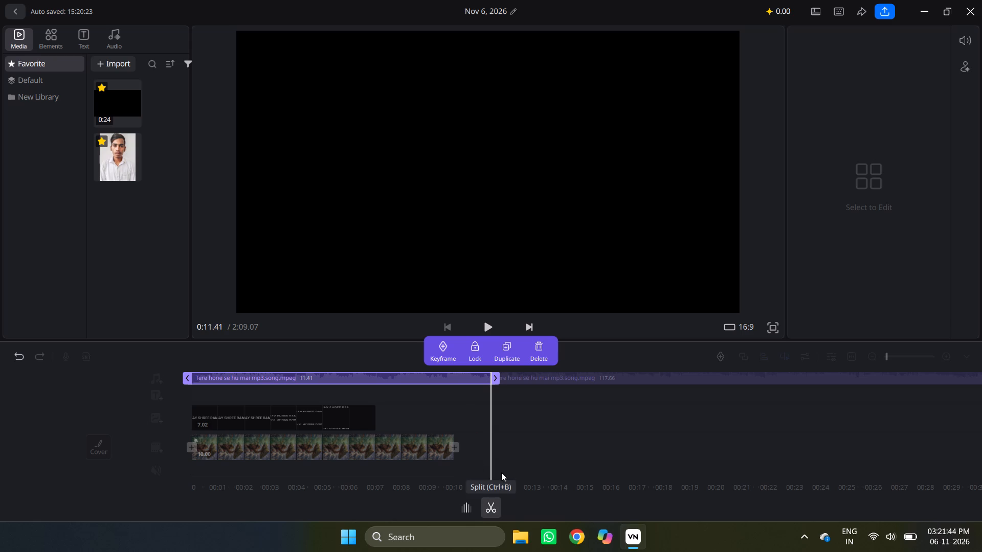
click(530, 377)
click(533, 356)
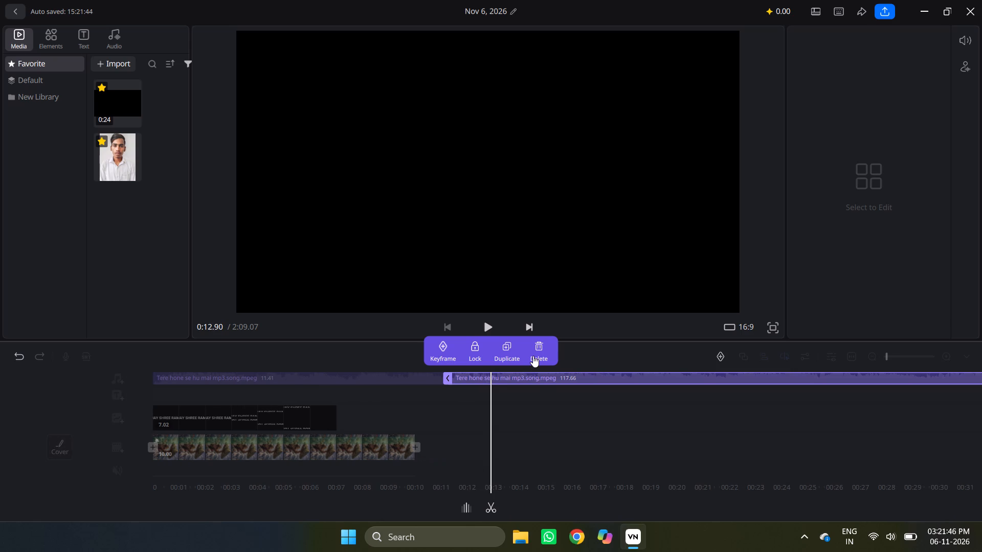
Trim the end of the song clip to 10.00 seconds to match the Hanuman image clip.
drag(494, 380, 477, 378)
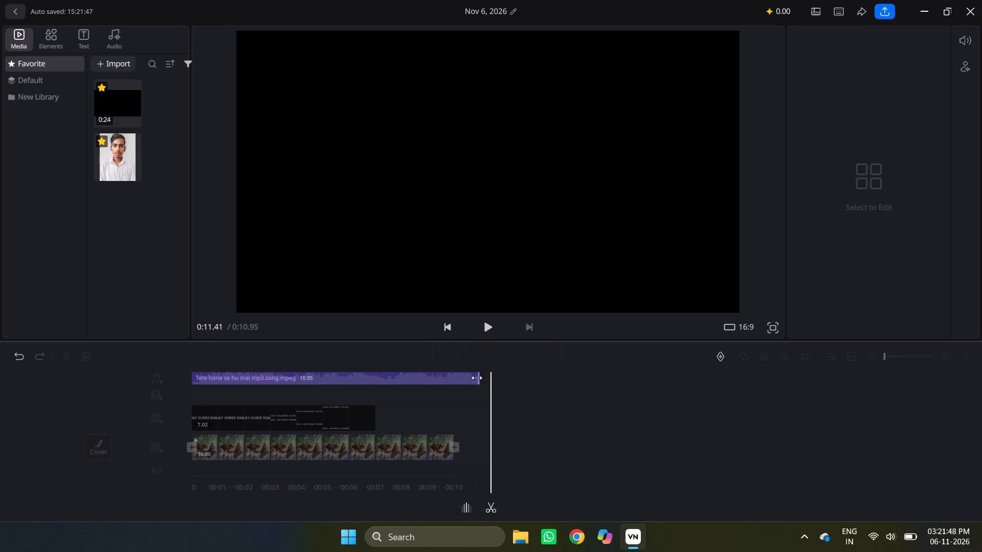
drag(477, 378, 453, 377)
drag(453, 377, 457, 378)
click(465, 406)
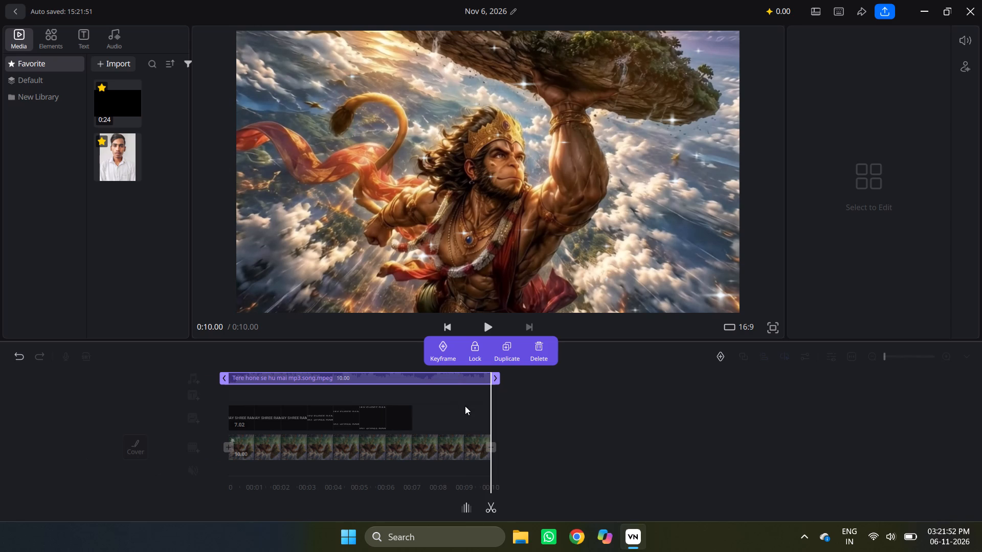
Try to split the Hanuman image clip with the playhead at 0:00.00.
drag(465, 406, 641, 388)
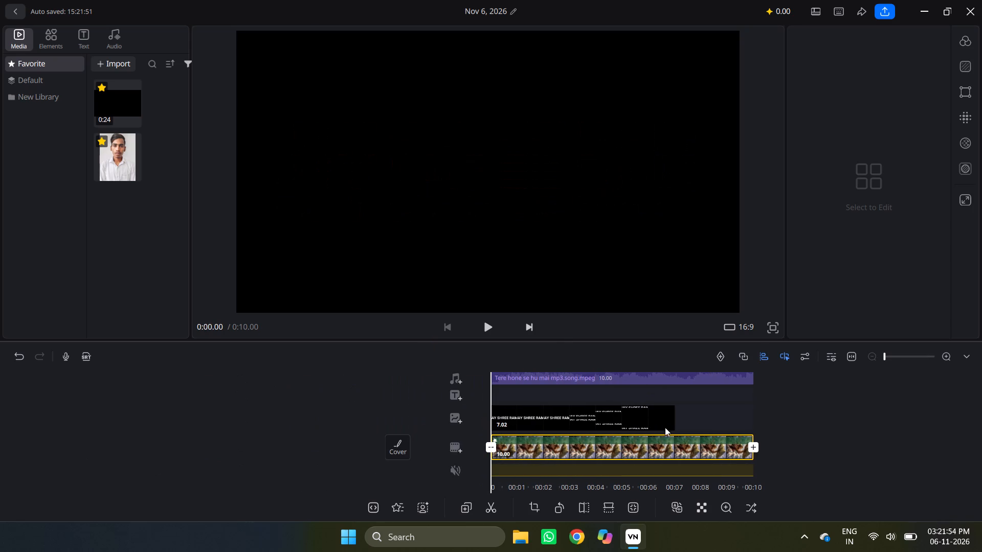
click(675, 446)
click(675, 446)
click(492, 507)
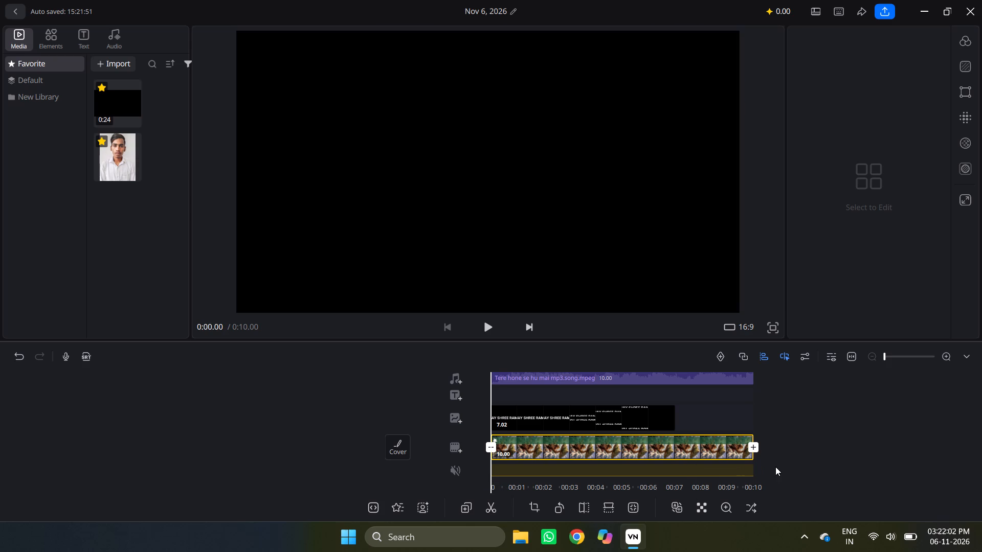
Scrub the timeline around the end of the Jay Shree Ram text overlay to examine where it stops.
drag(775, 467, 595, 483)
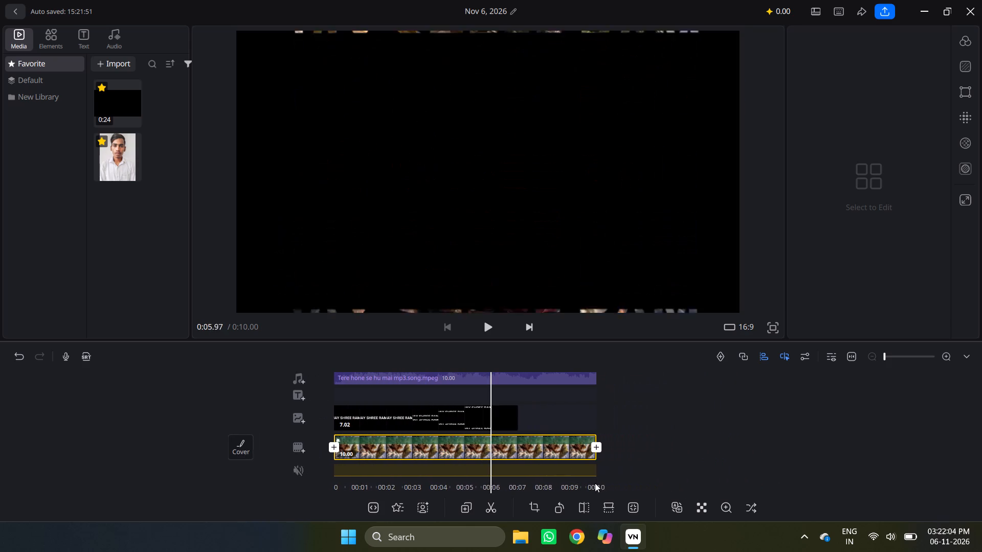
drag(595, 483, 579, 484)
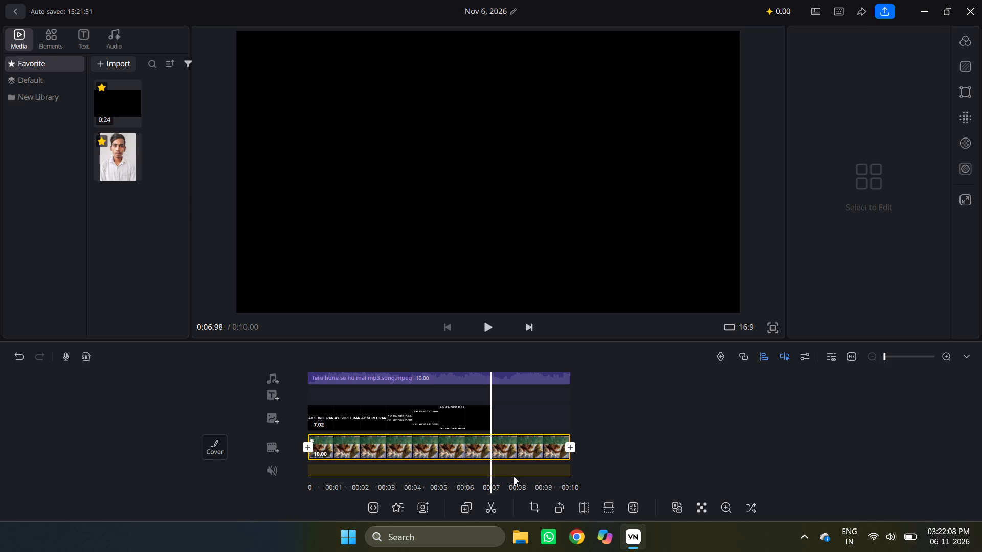
click(543, 410)
drag(543, 410, 529, 417)
click(478, 413)
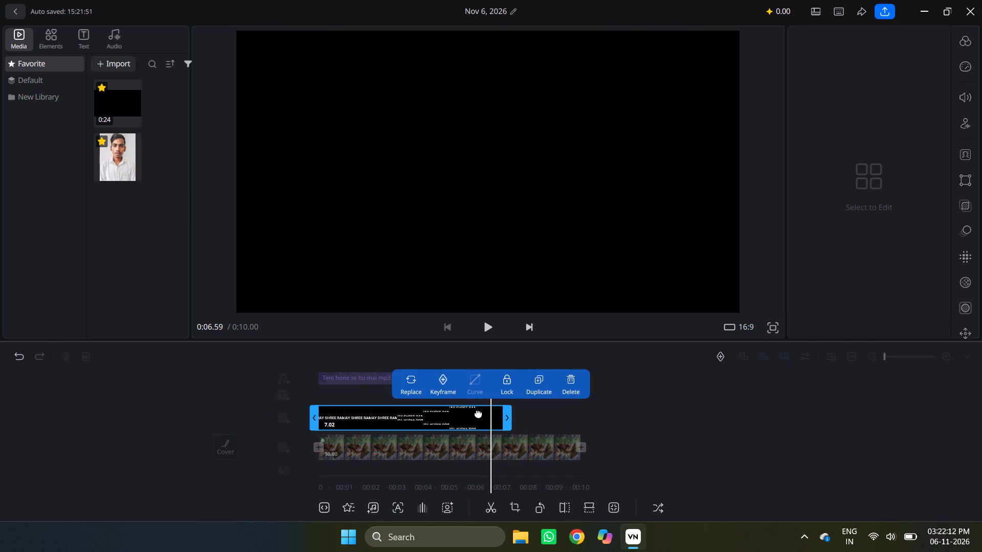
drag(481, 421, 445, 419)
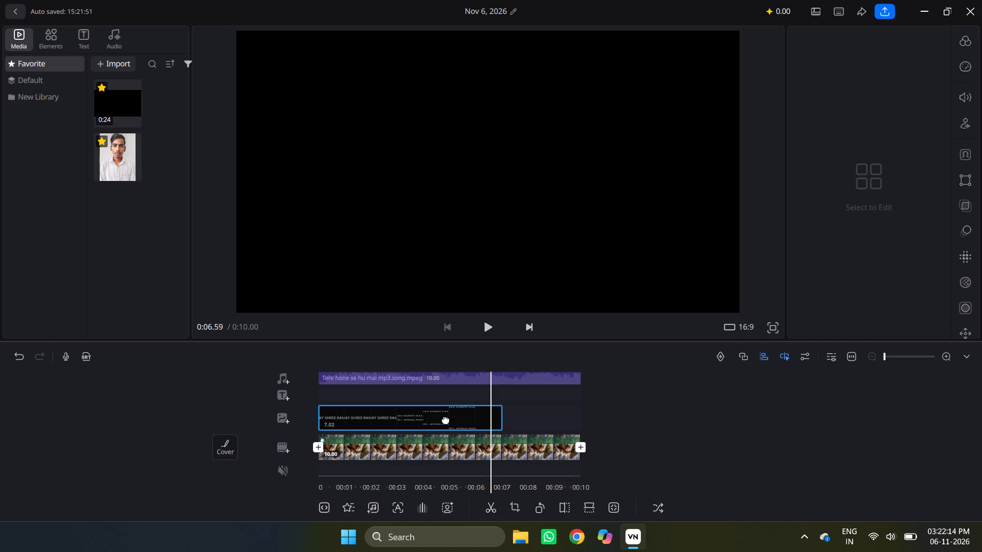
drag(445, 419, 444, 419)
drag(454, 440, 438, 442)
click(453, 452)
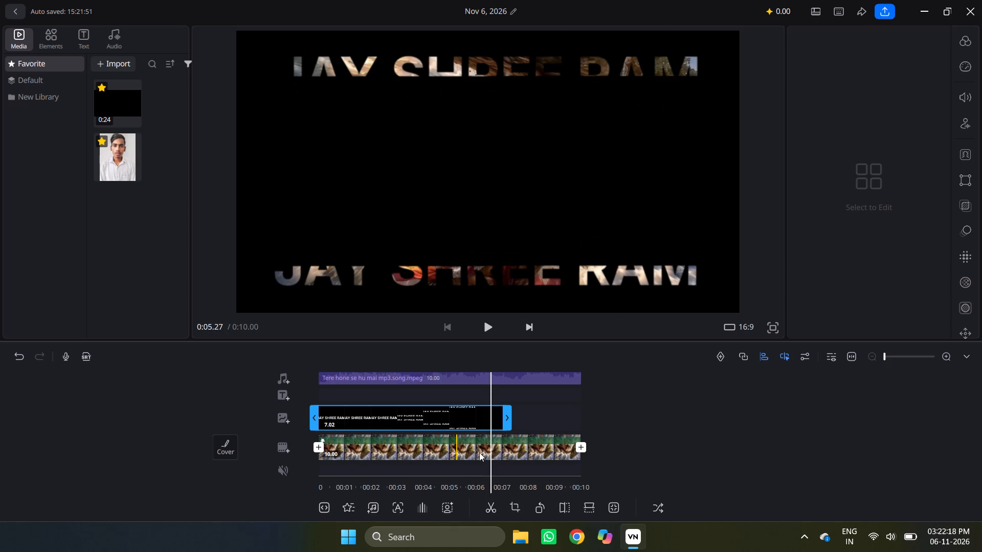
drag(519, 454, 509, 455)
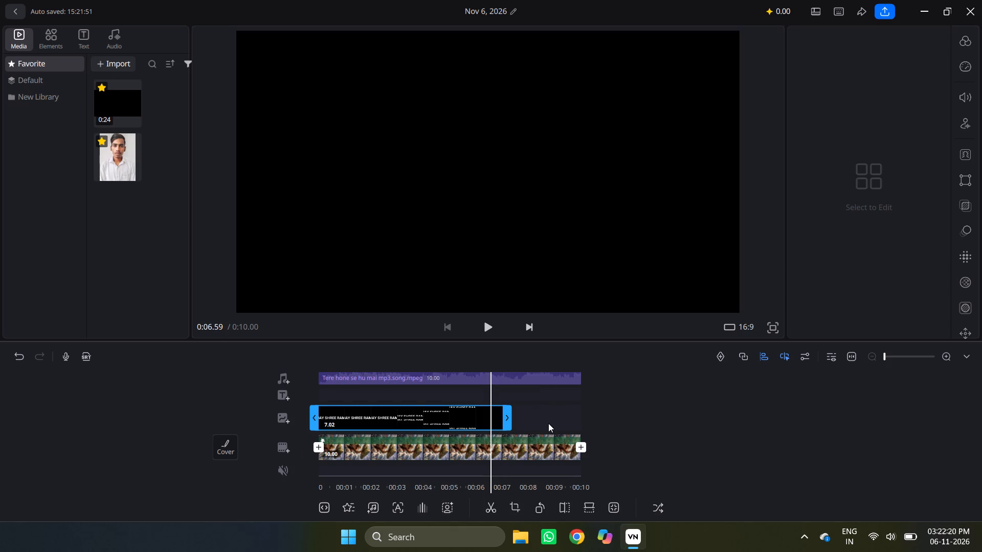
click(548, 423)
click(548, 423)
double_click(548, 423)
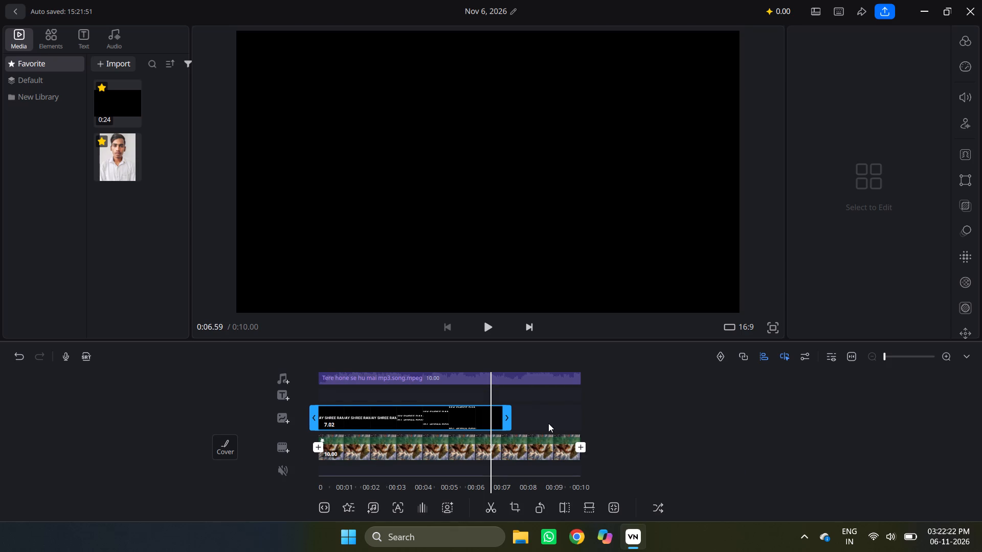
triple_click(613, 428)
drag(613, 428, 517, 457)
click(517, 457)
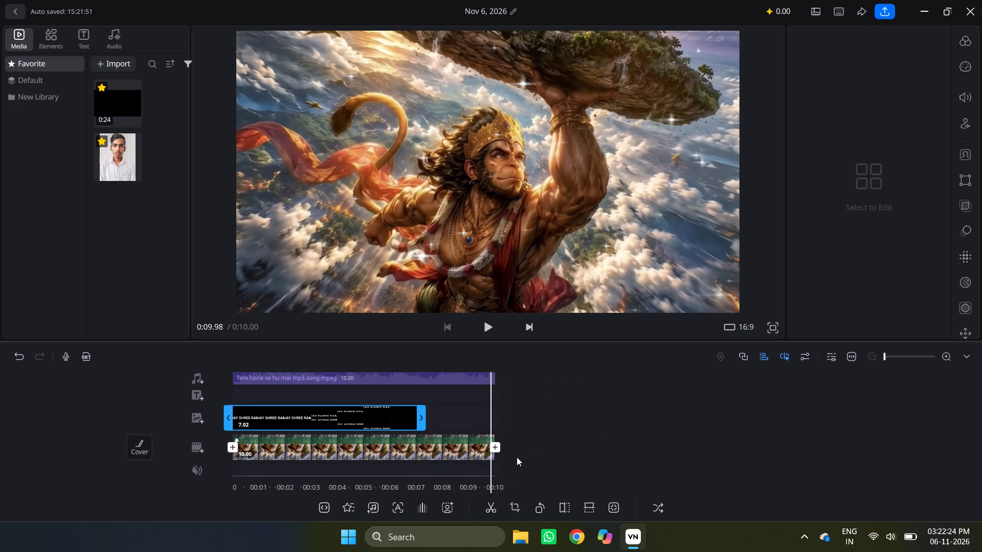
Split the Hanuman image clip at 0:06.99, near the end of the Jay Shree Ram text overlay.
click(456, 456)
double_click(456, 456)
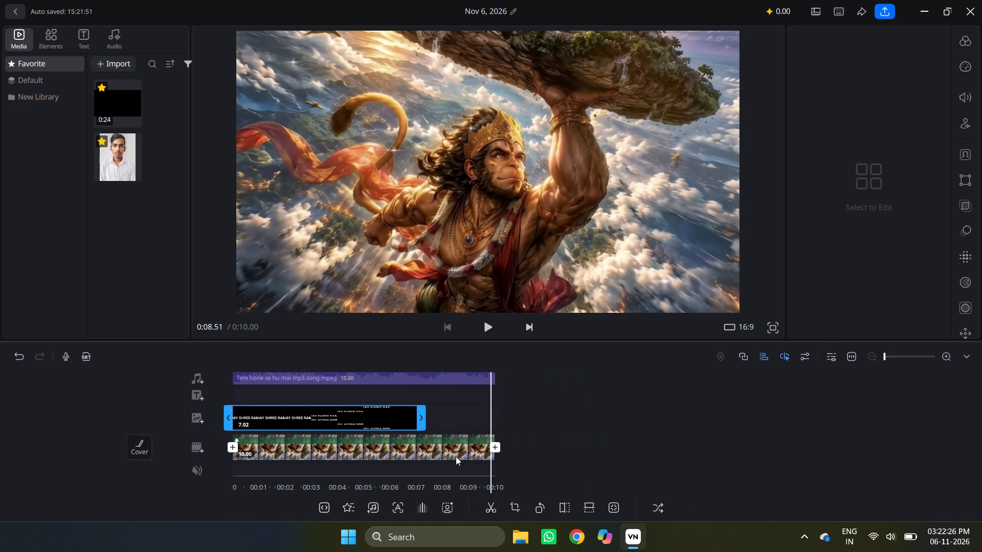
click(456, 456)
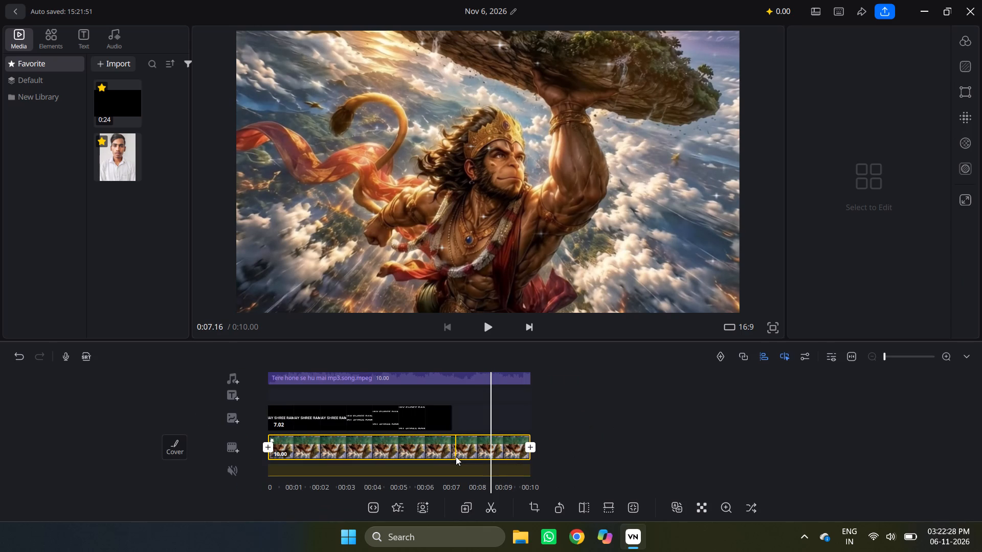
click(456, 456)
drag(456, 456, 467, 460)
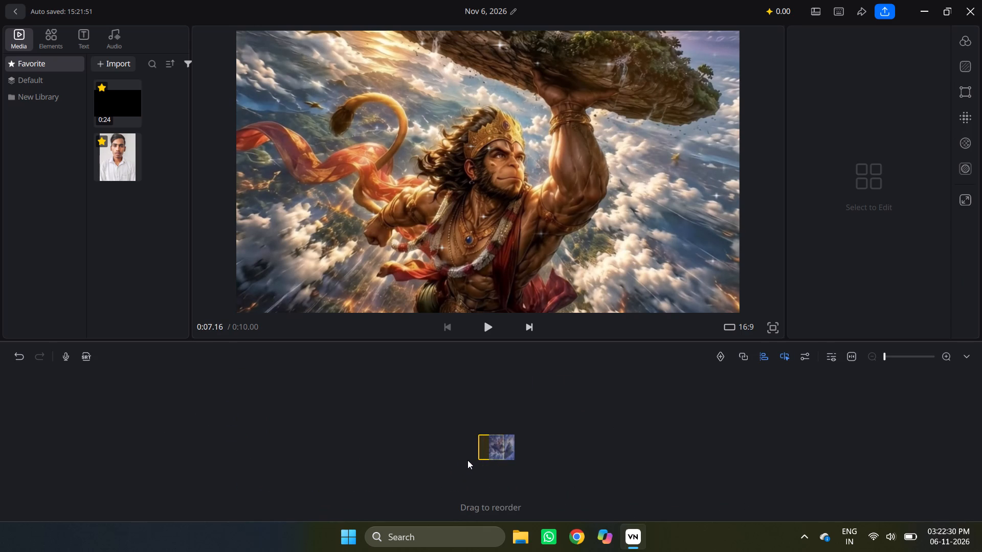
drag(467, 460, 443, 467)
click(443, 467)
drag(443, 467, 467, 469)
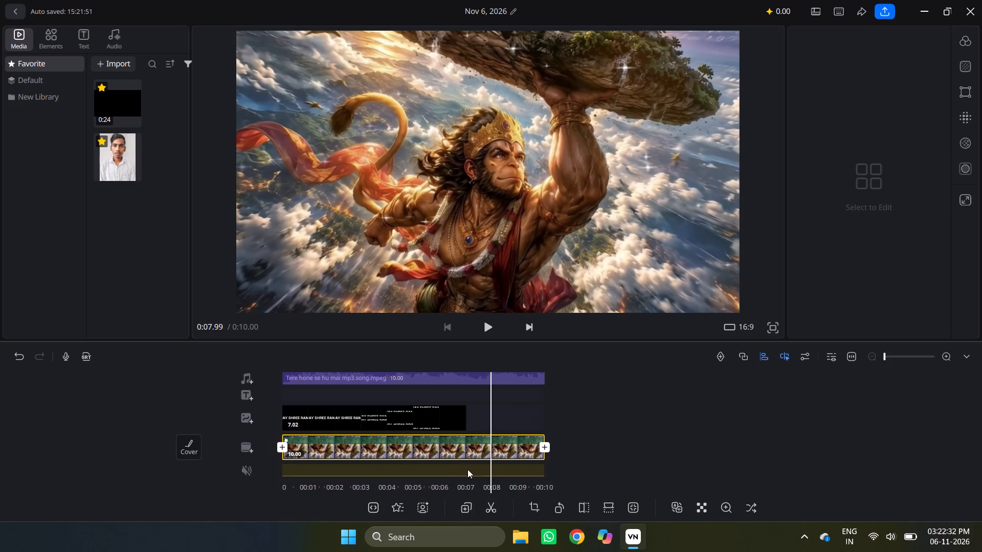
drag(467, 469, 489, 476)
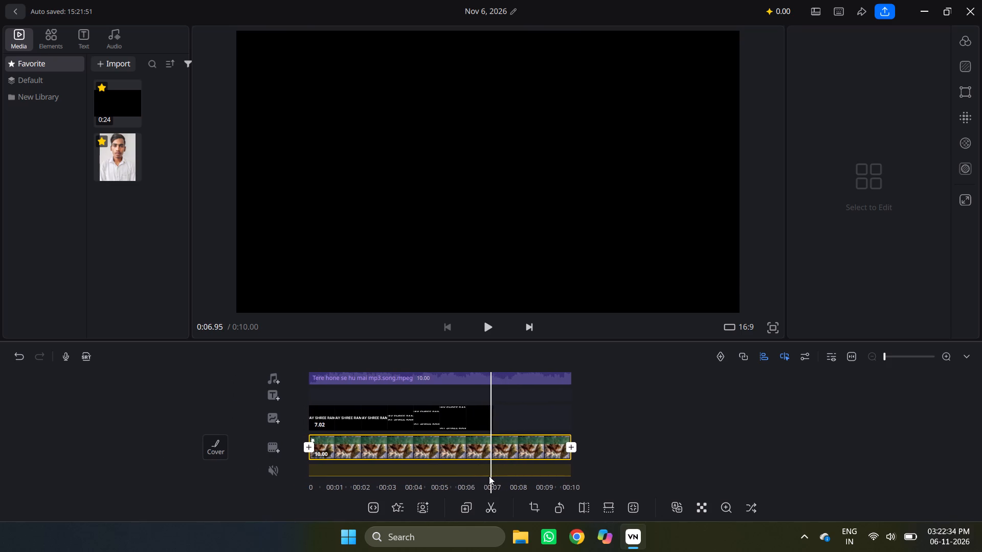
drag(489, 476, 496, 474)
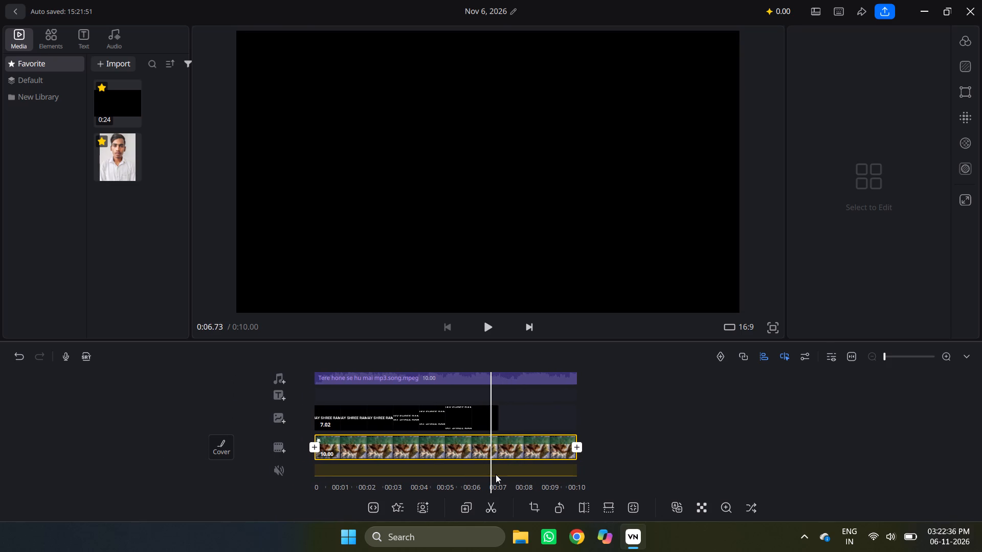
drag(496, 474, 480, 476)
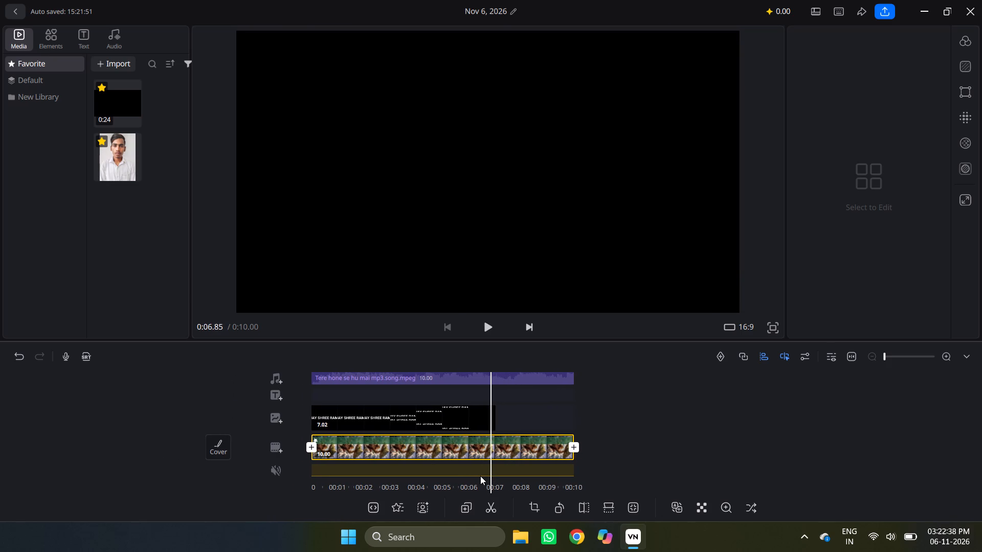
drag(480, 476, 482, 476)
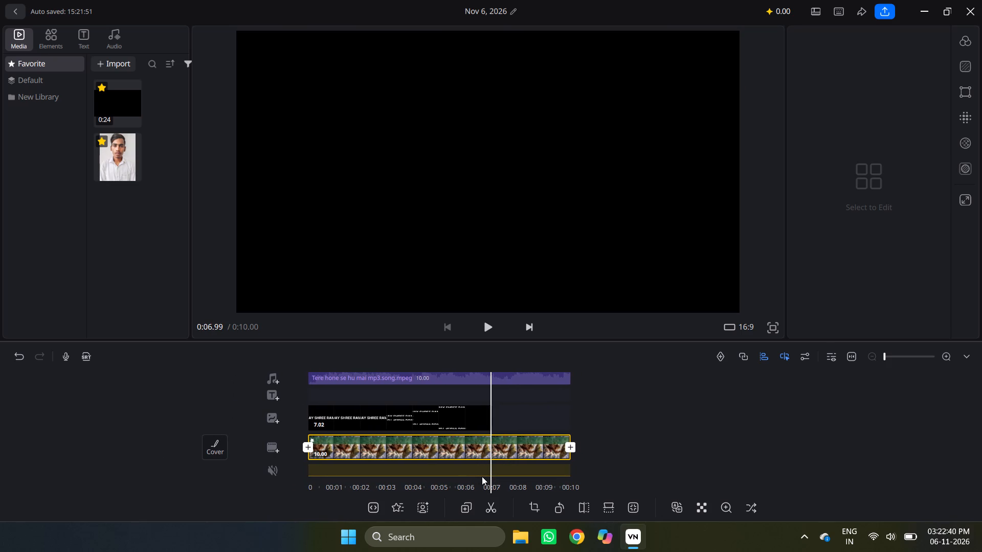
click(491, 501)
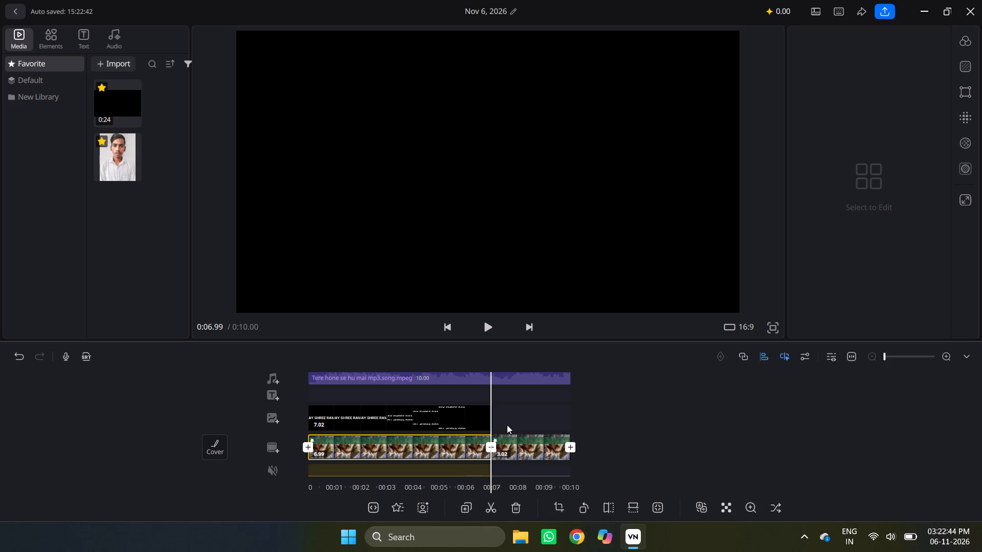
Add a Blur transition with a duration of 0.8 between the two Hanuman image clips.
click(490, 444)
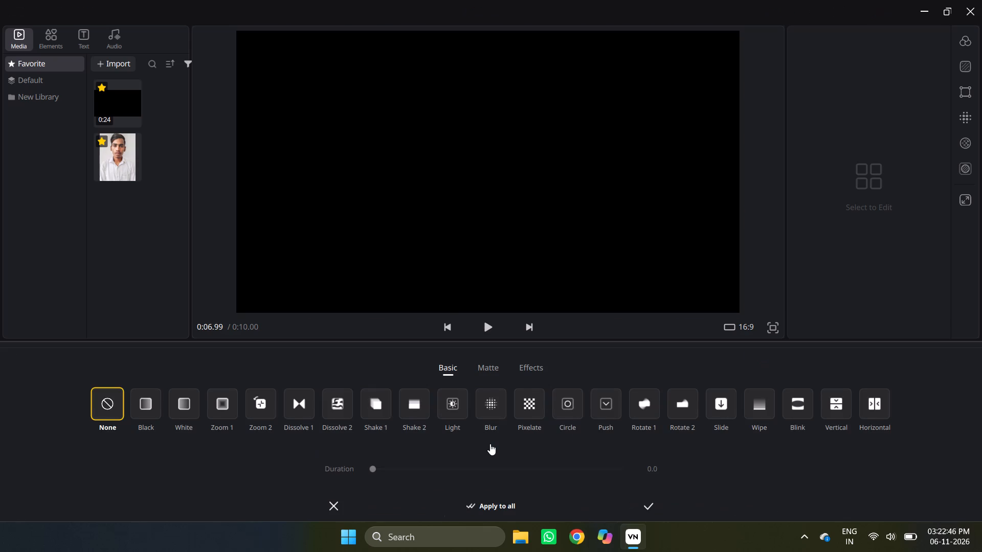
click(489, 415)
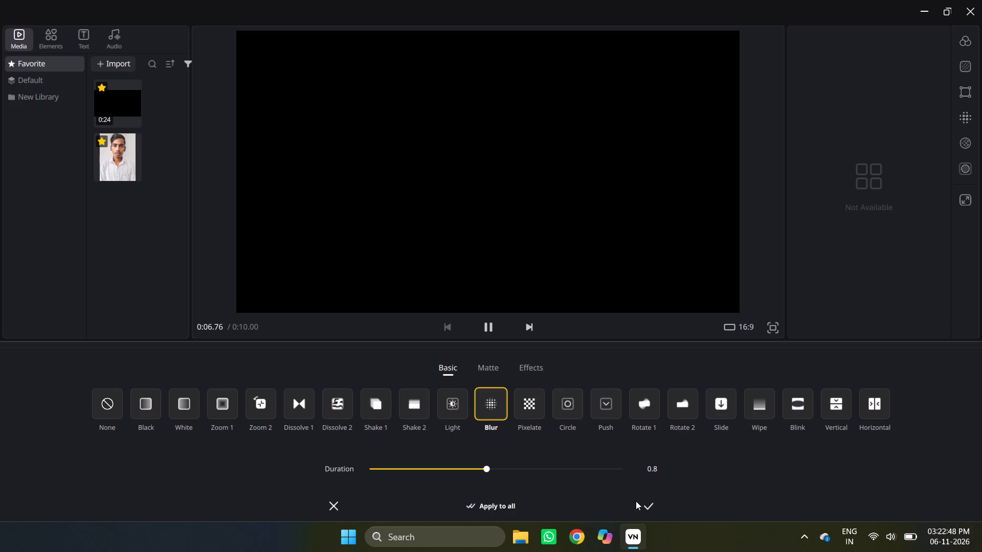
click(638, 507)
click(641, 507)
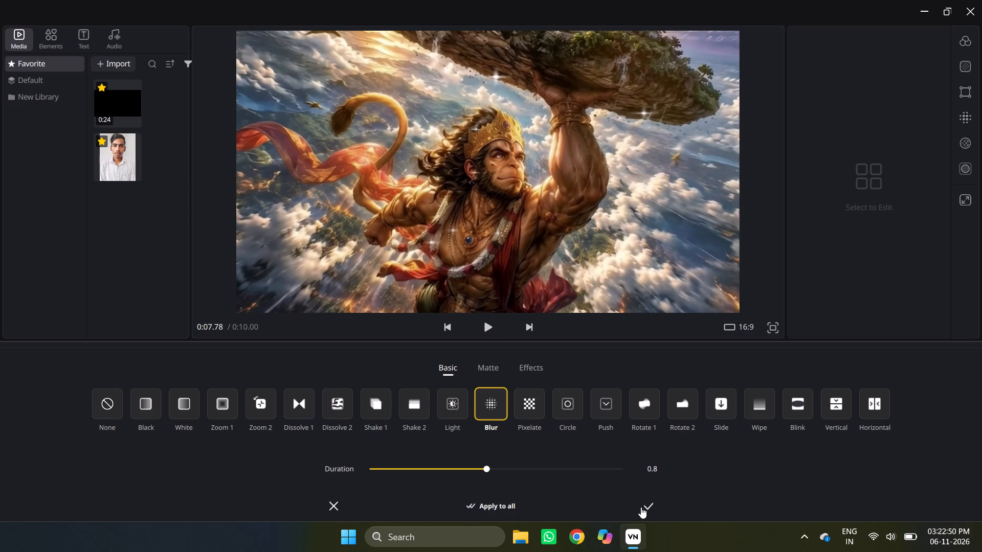
click(643, 507)
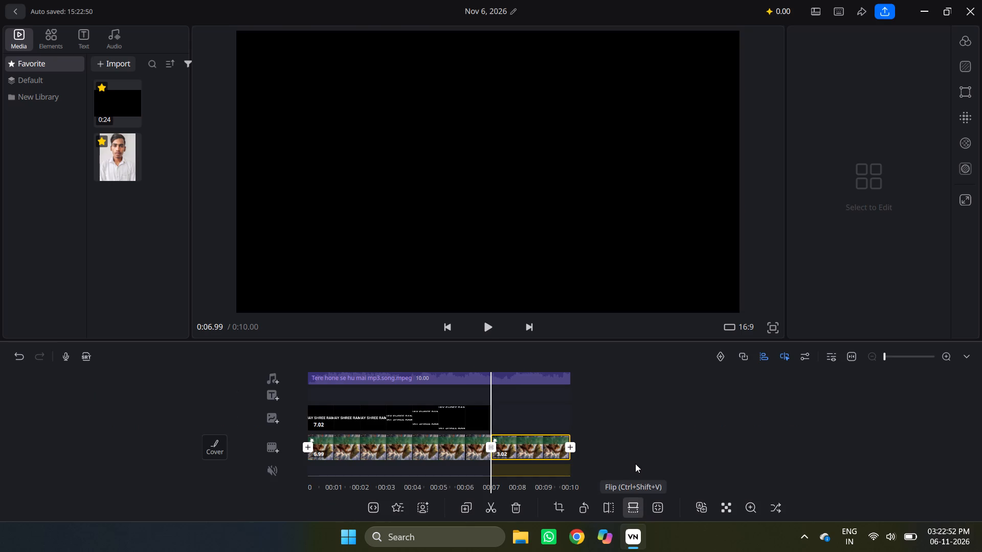
Play the project from 0:00.00, and scrub back to the Blur transition near 0:07 to review it.
click(635, 461)
drag(628, 462, 790, 433)
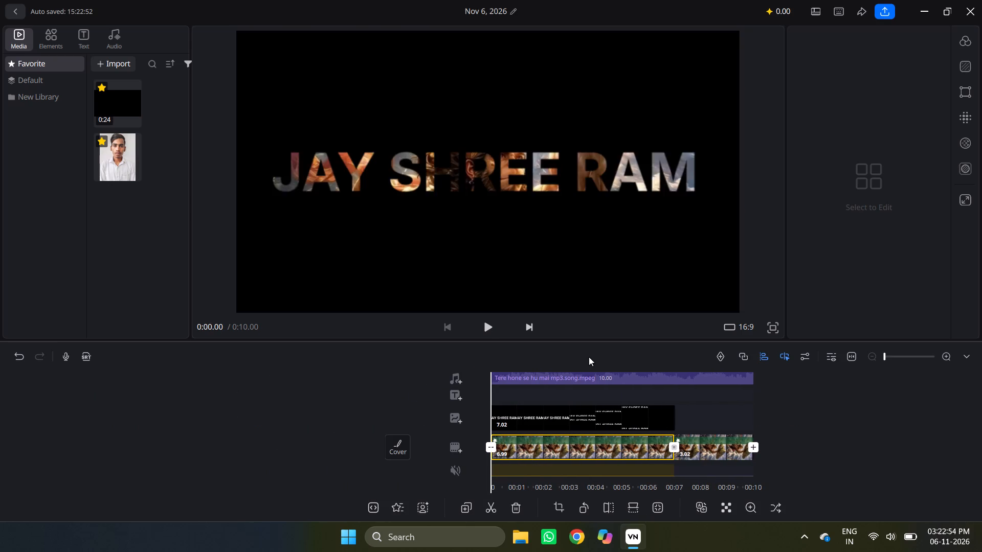
click(483, 328)
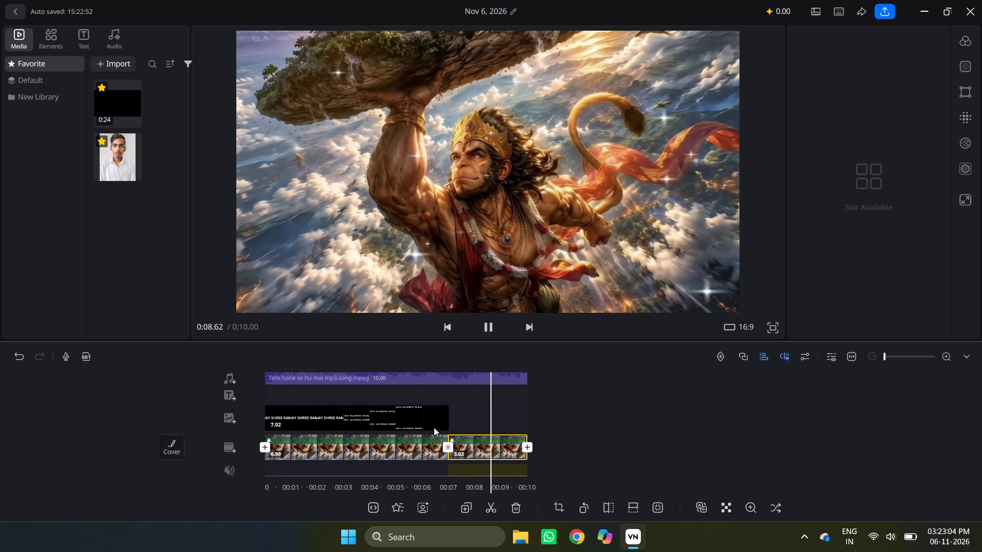
drag(507, 411, 608, 424)
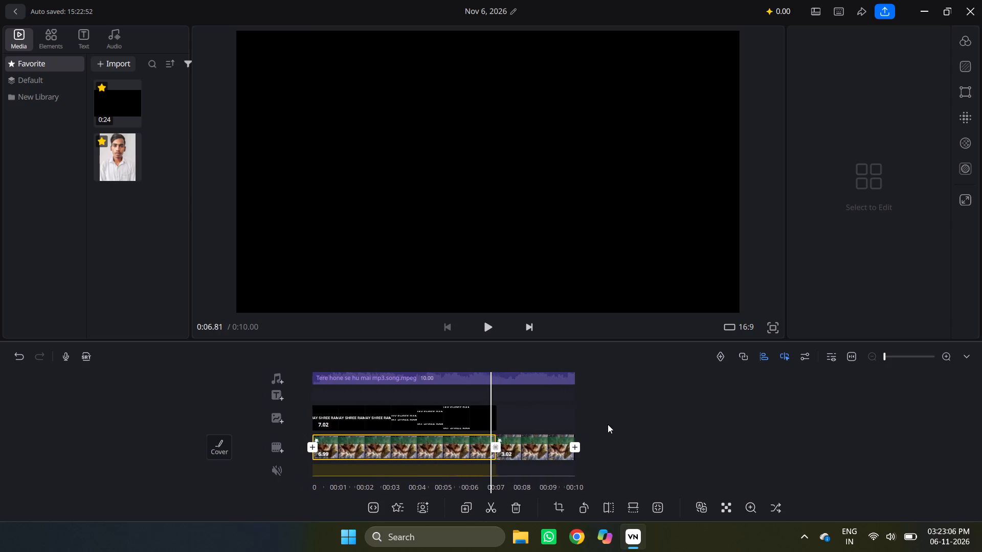
Apply a Gradient out animation with a duration of 0.6 to the Jay Shree Ram text overlay.
drag(608, 424, 617, 424)
click(501, 419)
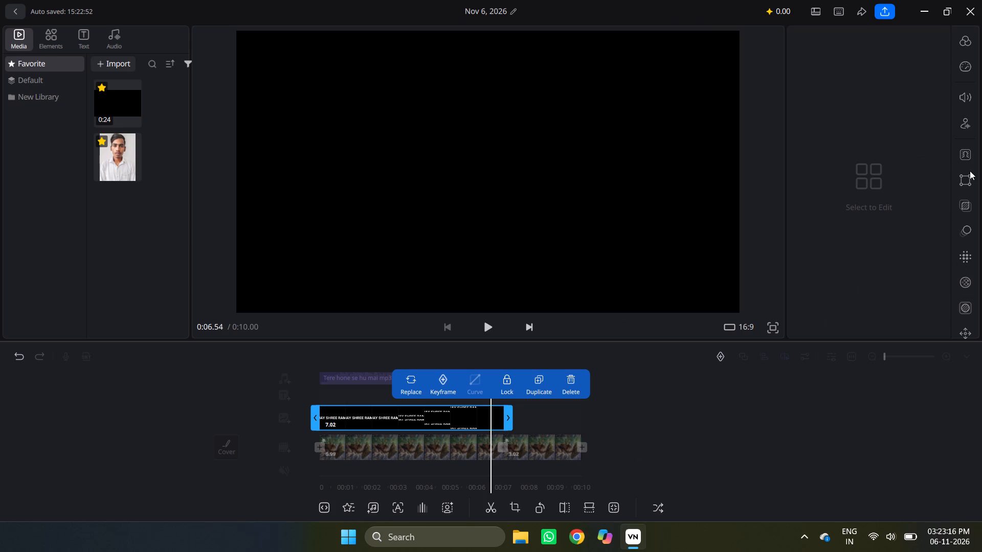
click(963, 231)
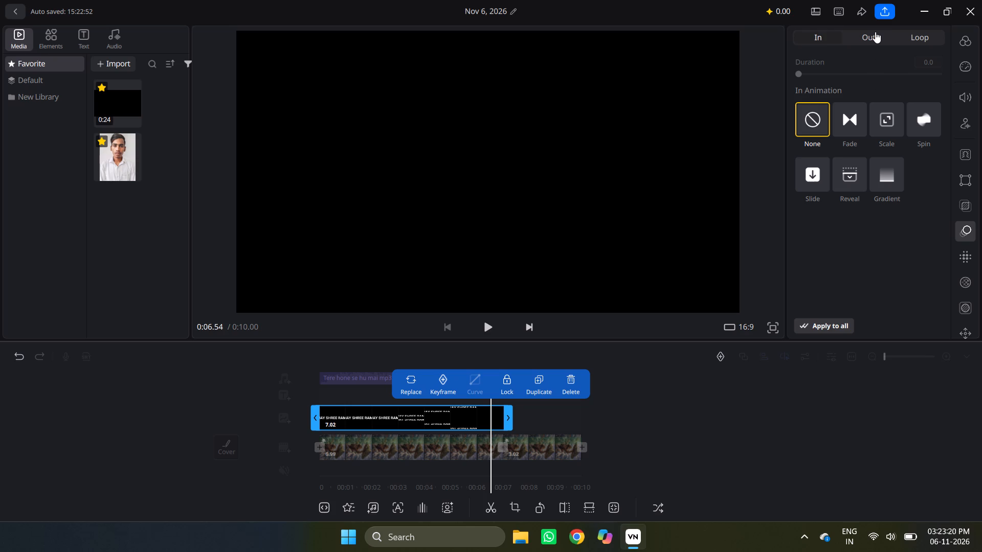
click(875, 32)
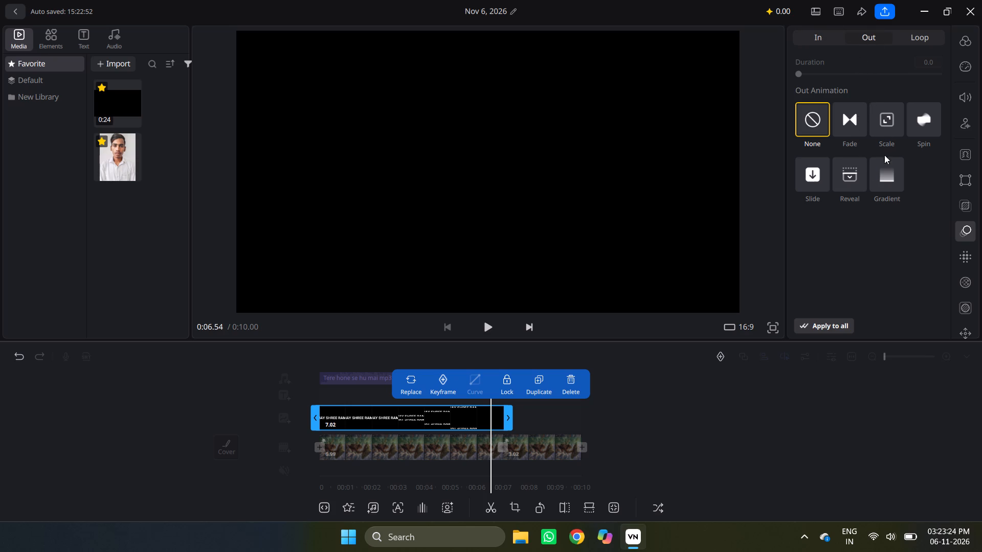
click(881, 166)
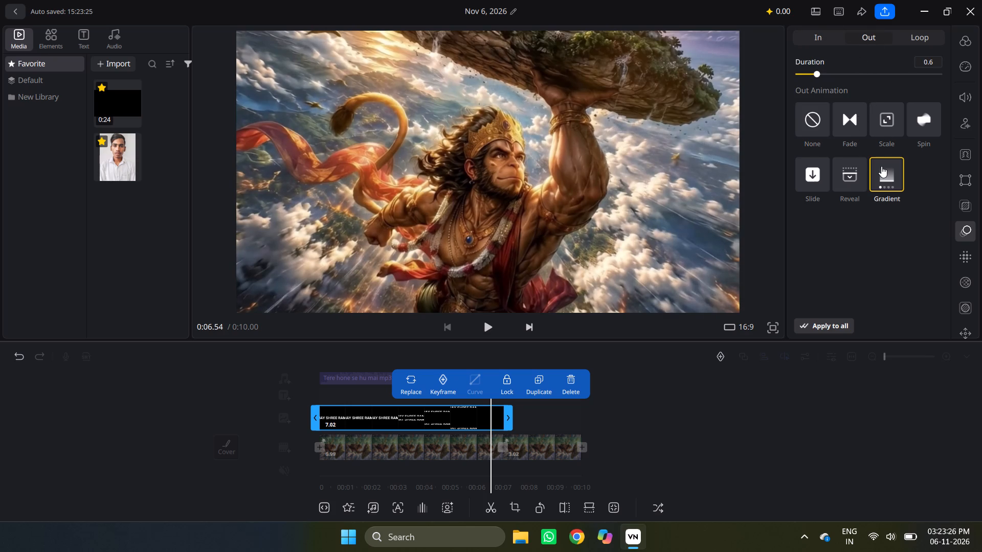
click(734, 403)
Extract the audio from the Jay Shree Ram text overlay and delete the extracted audio clip.
drag(696, 408, 879, 407)
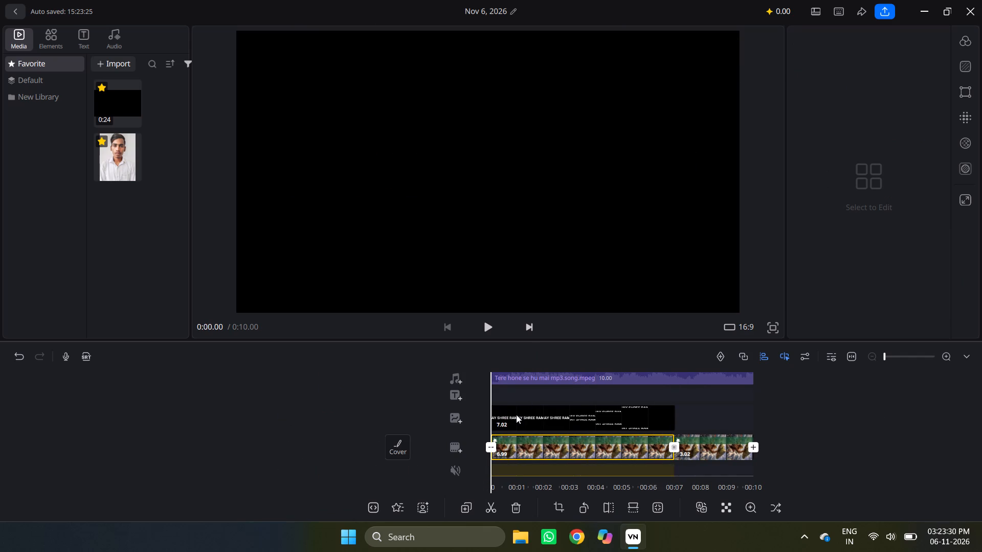
click(516, 415)
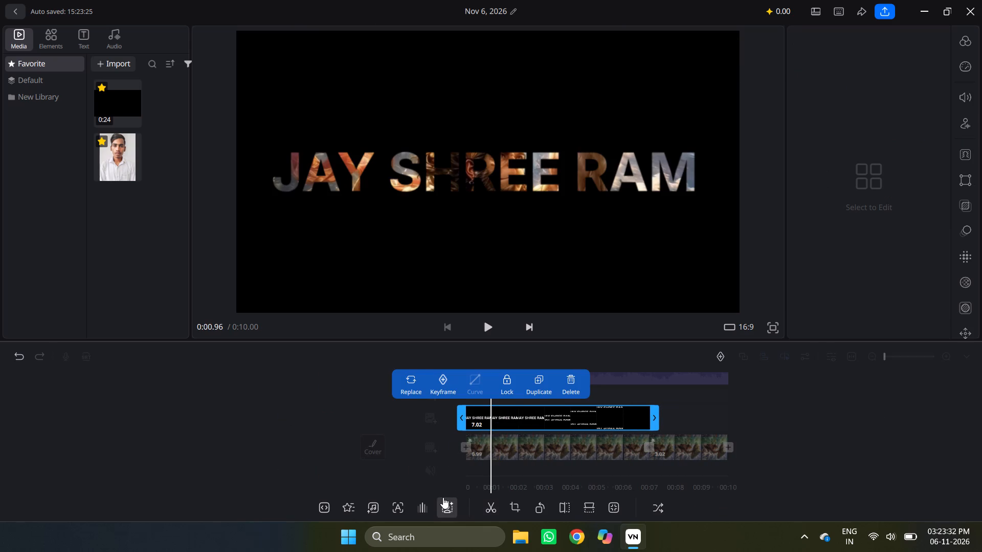
click(378, 505)
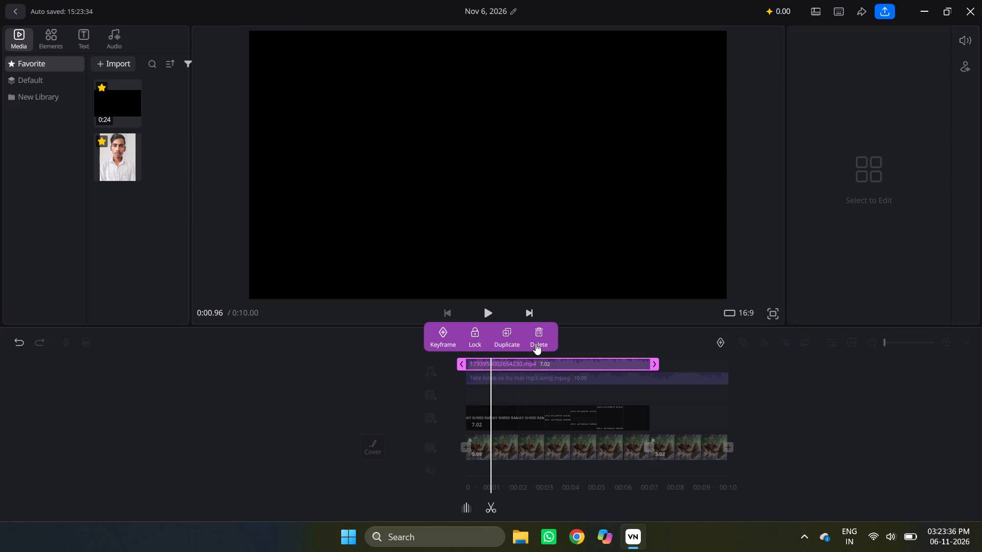
click(535, 343)
Play the whole project from 0:00.00 to review the overlay, transition and music.
drag(460, 406, 511, 402)
click(401, 389)
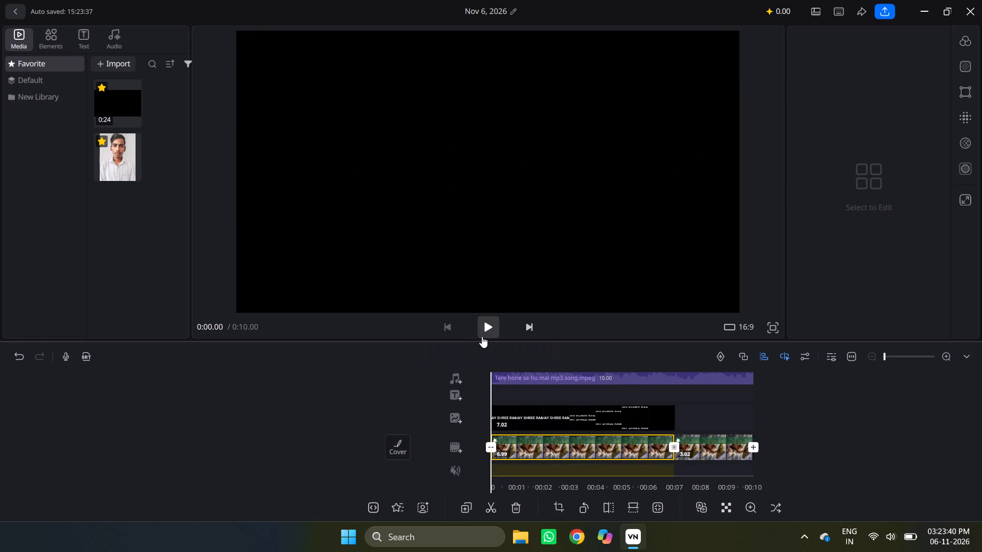
click(483, 336)
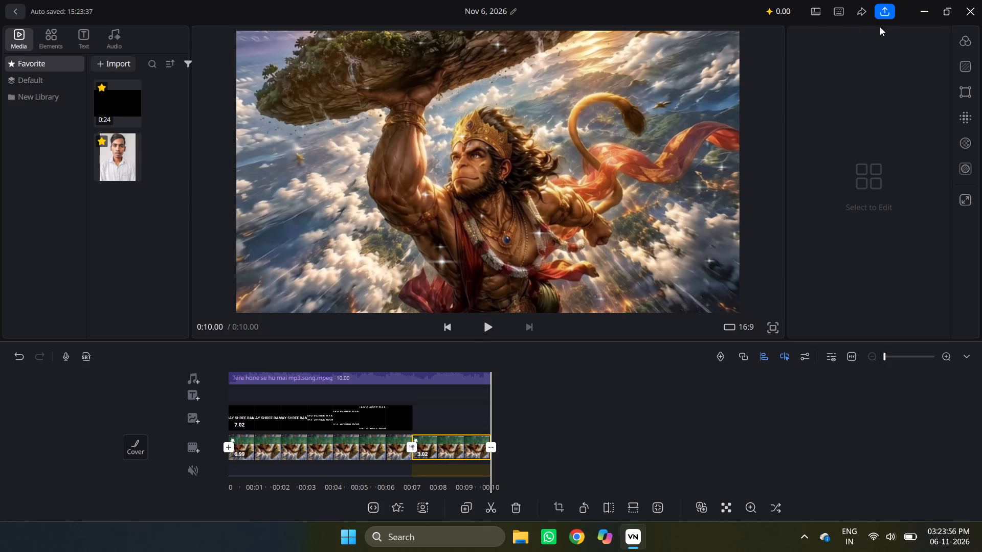
Export the video with Manual quality at 1080p, 30 FPS and 10.4 Mbps to the Videos\VN folder, and close the editor.
click(874, 0)
click(878, 17)
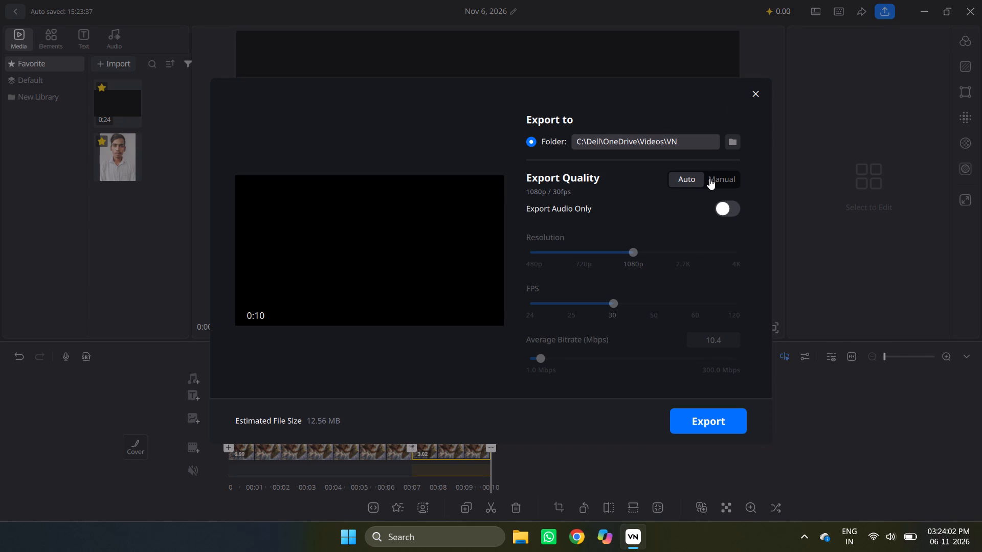
click(712, 177)
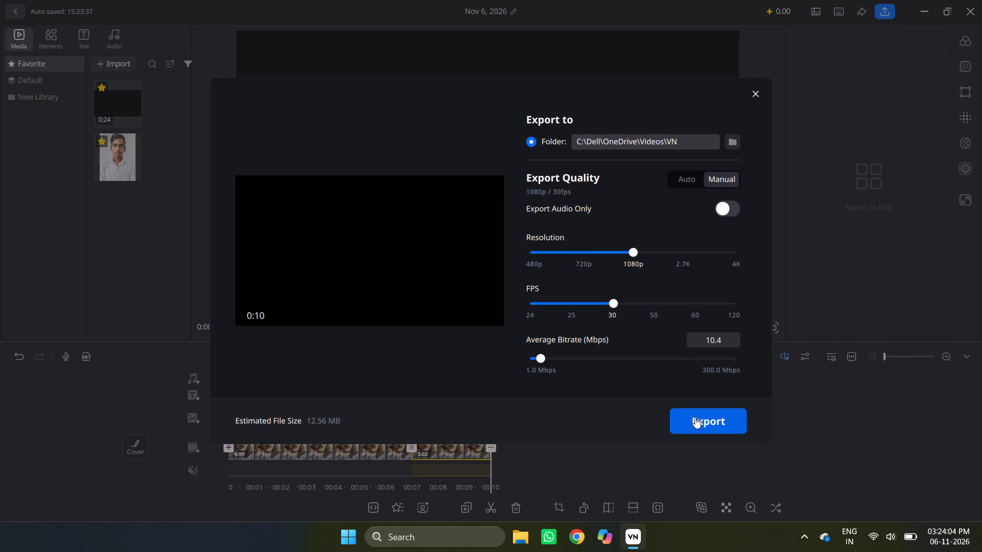
click(696, 423)
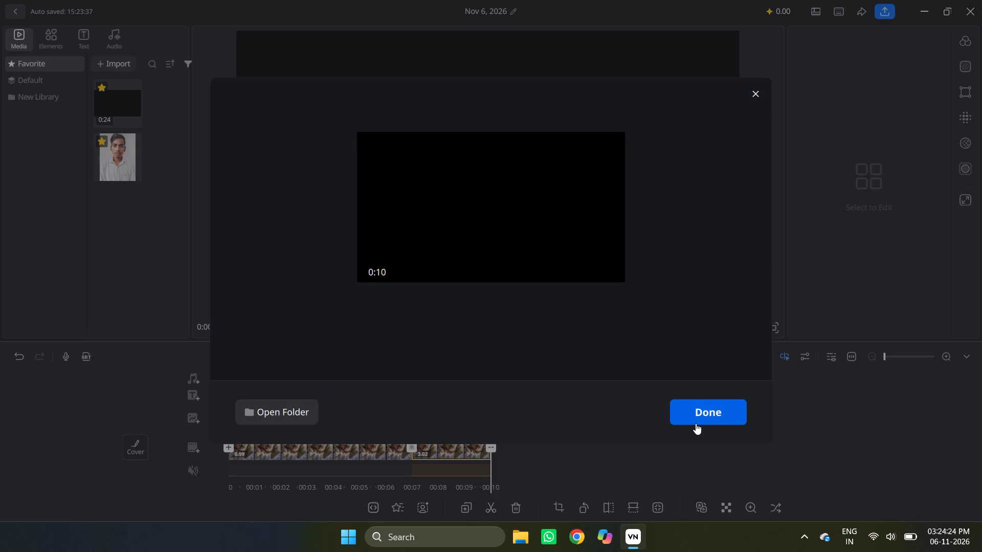
click(696, 423)
click(965, 15)
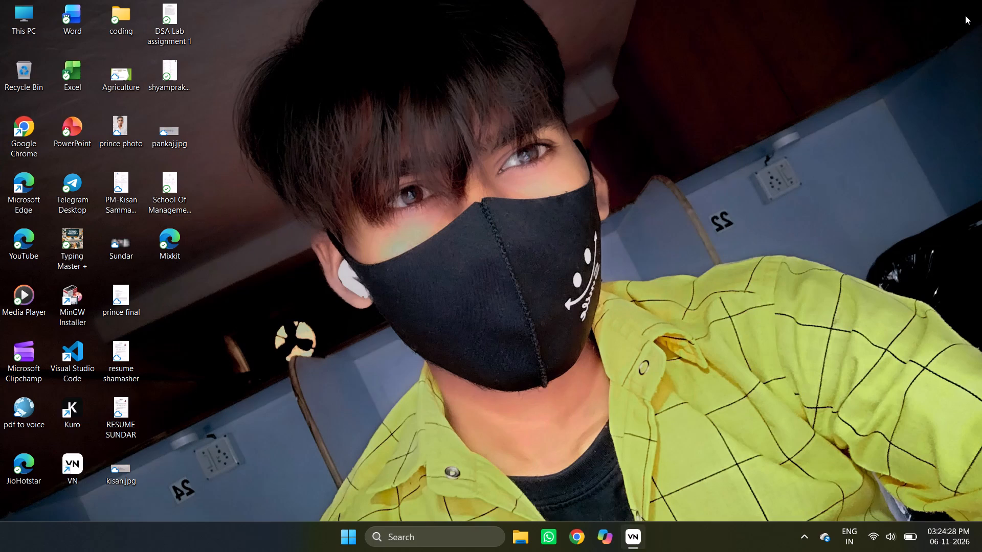
Open the VN folder under Videos in File Explorer, play its first video, and close the player.
double_click(27, 8)
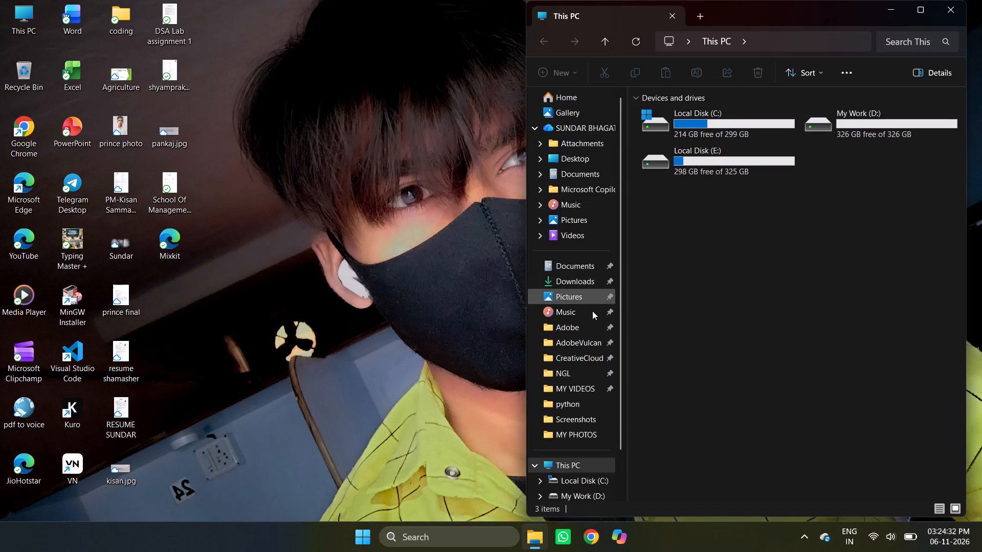
double_click(581, 232)
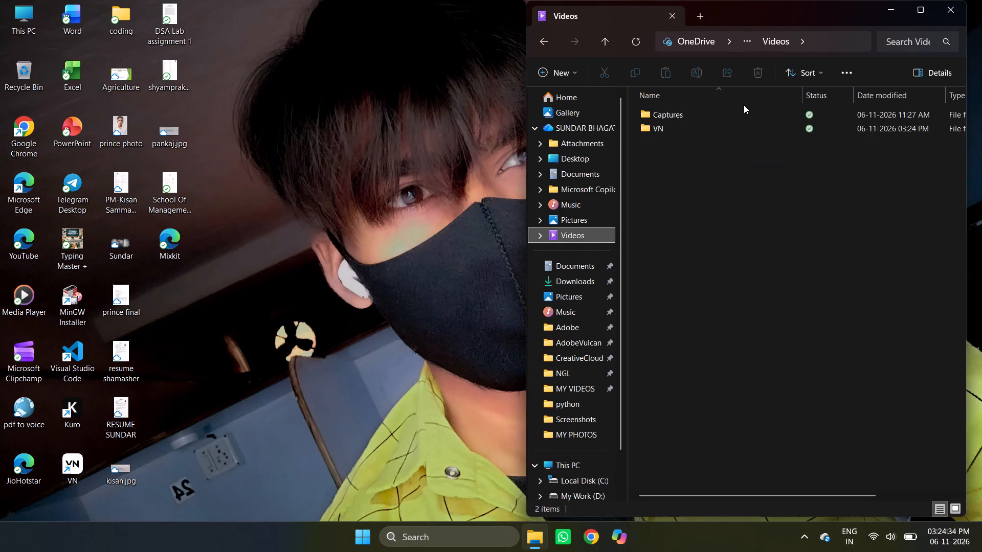
double_click(709, 131)
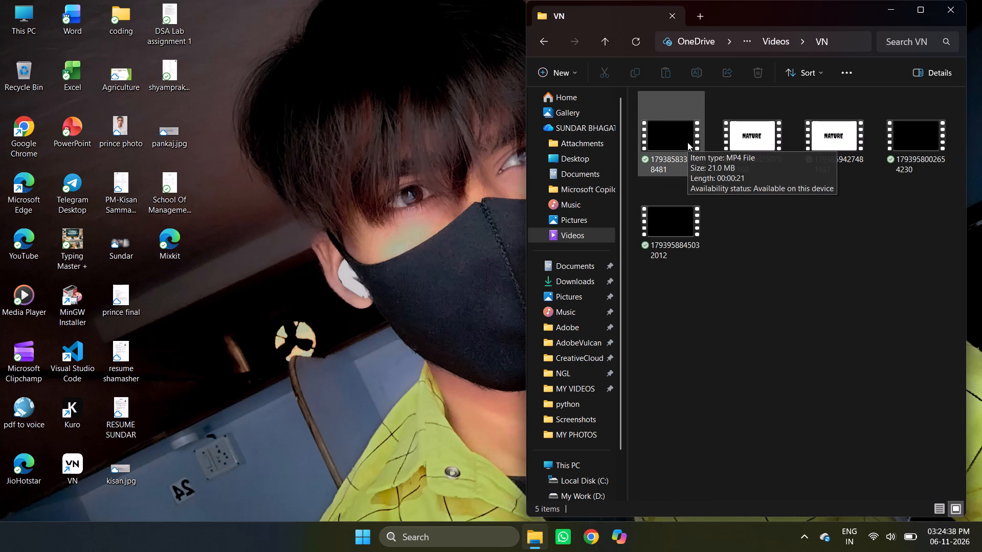
double_click(687, 142)
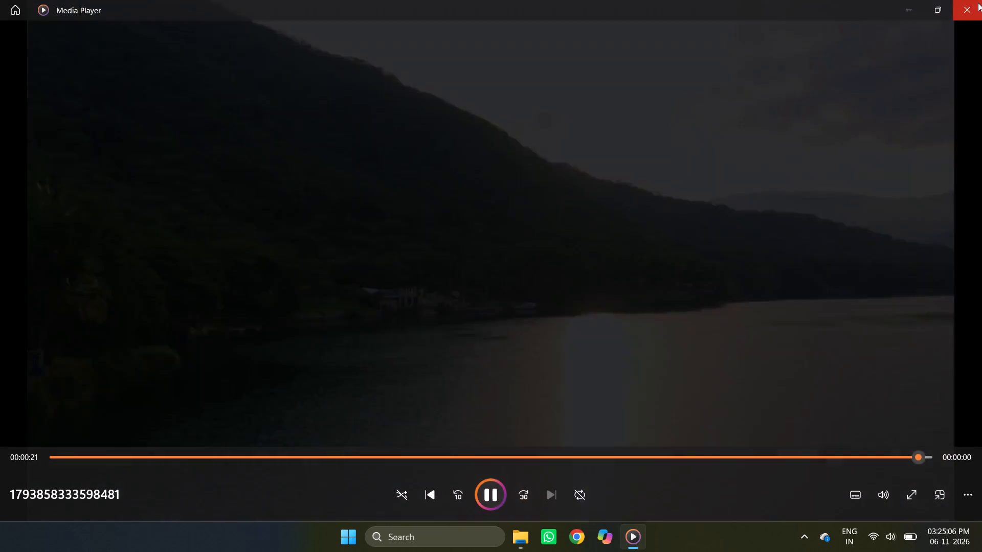
click(978, 3)
Play the newly exported 10-second video, last in the VN folder, and close the player and folder window.
click(927, 7)
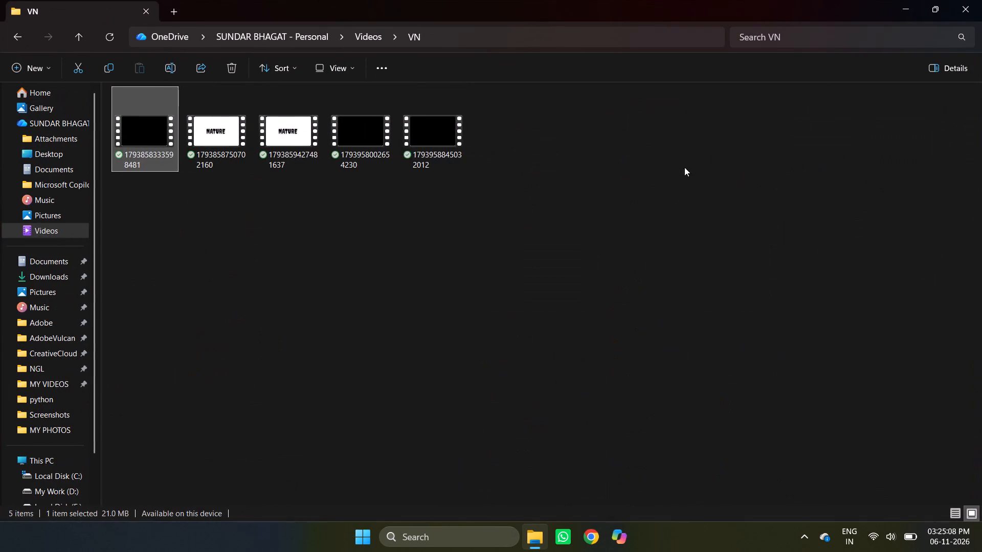
double_click(425, 143)
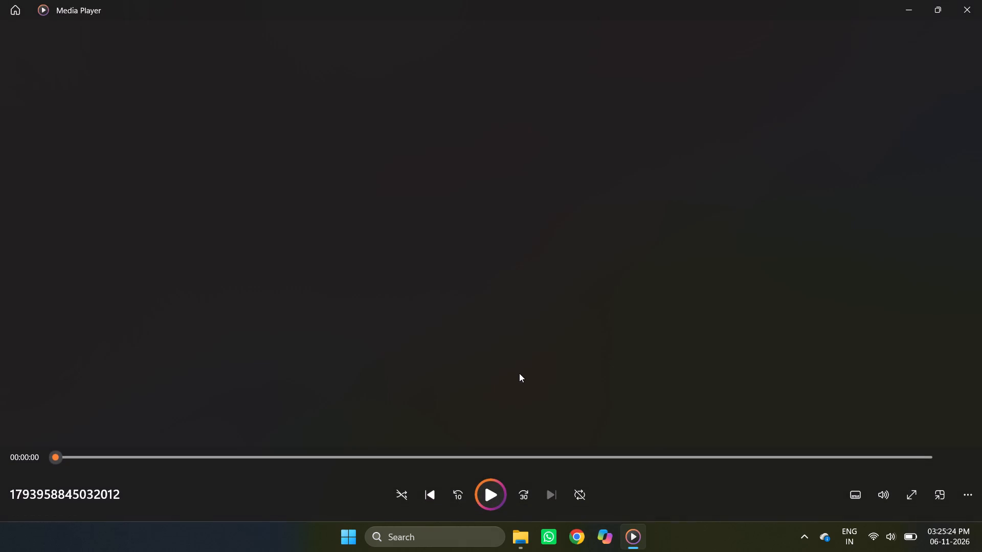
click(962, 18)
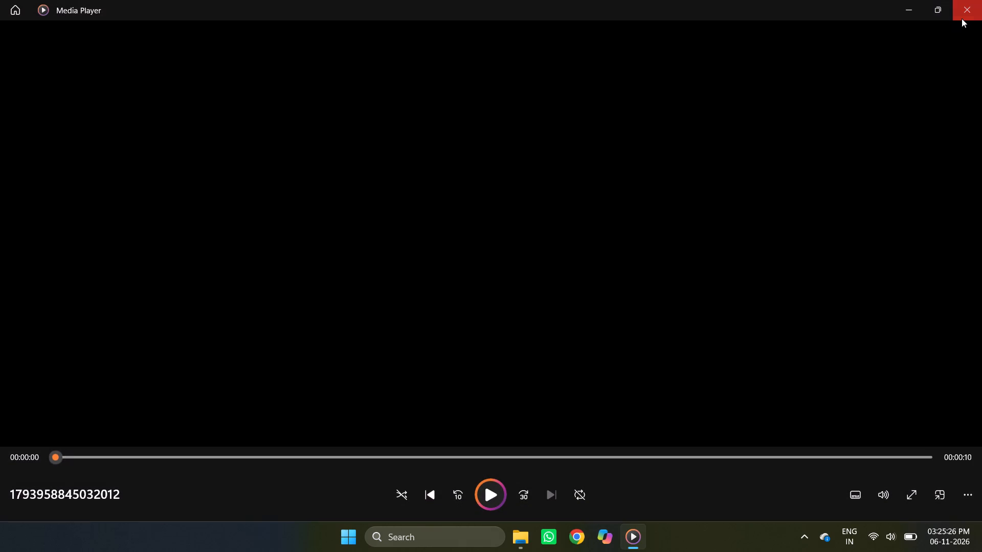
click(971, 11)
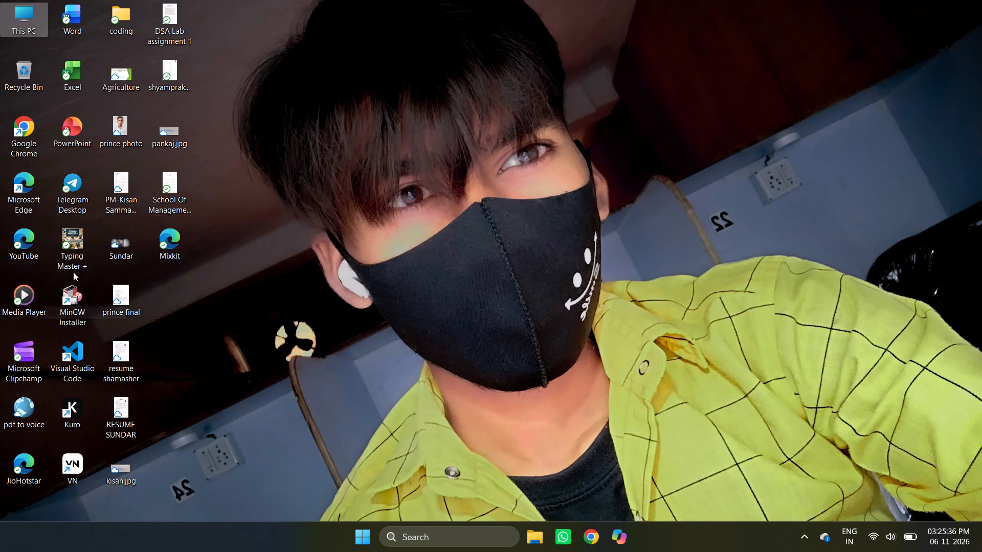
Reopen VN in a maximized window and open the most recent Nov 6, 2026 project with the Hanuman thumbnail.
double_click(75, 461)
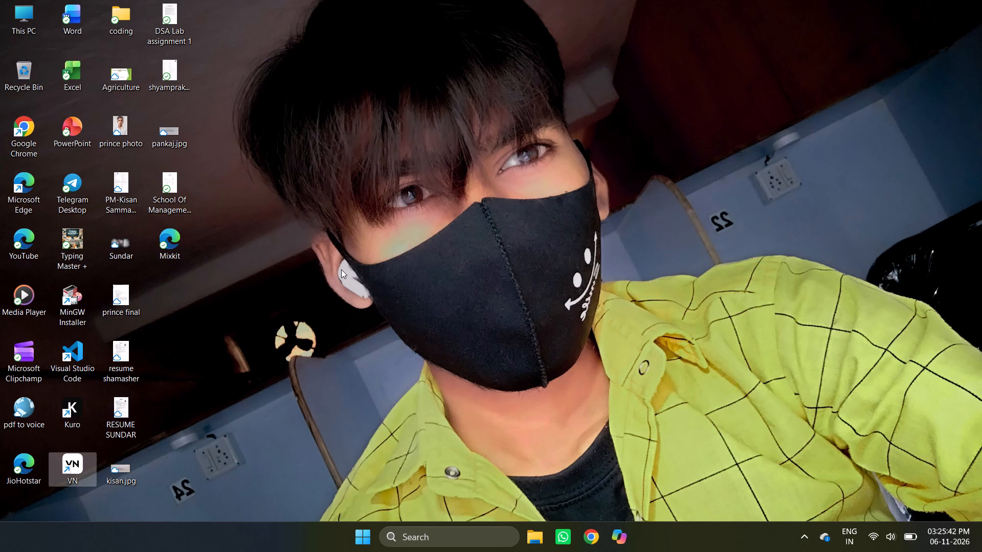
double_click(74, 462)
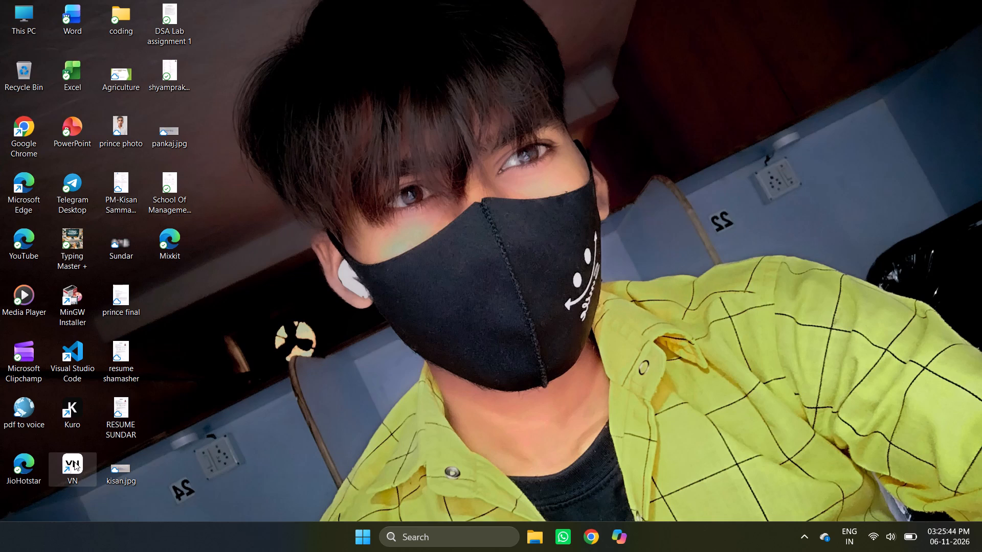
double_click(74, 462)
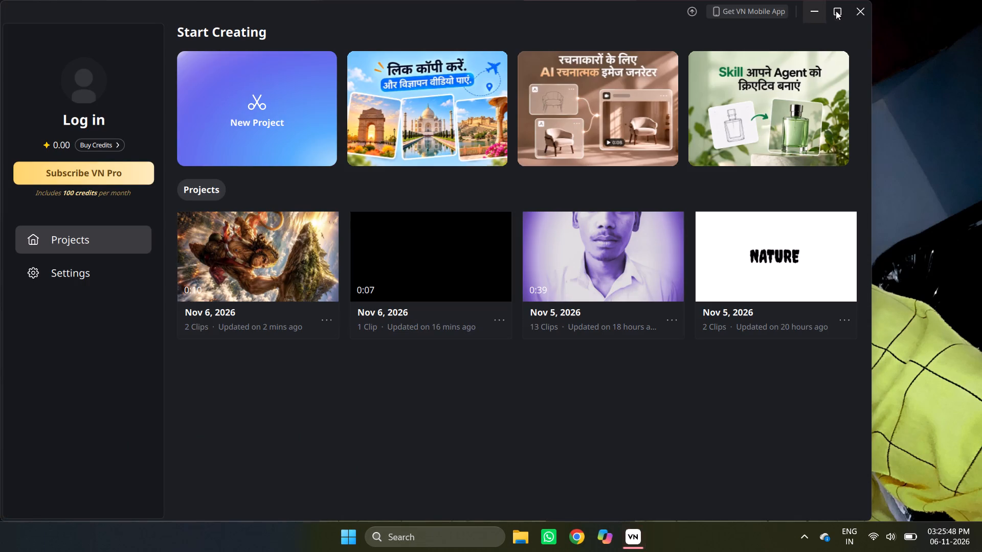
click(836, 11)
click(286, 271)
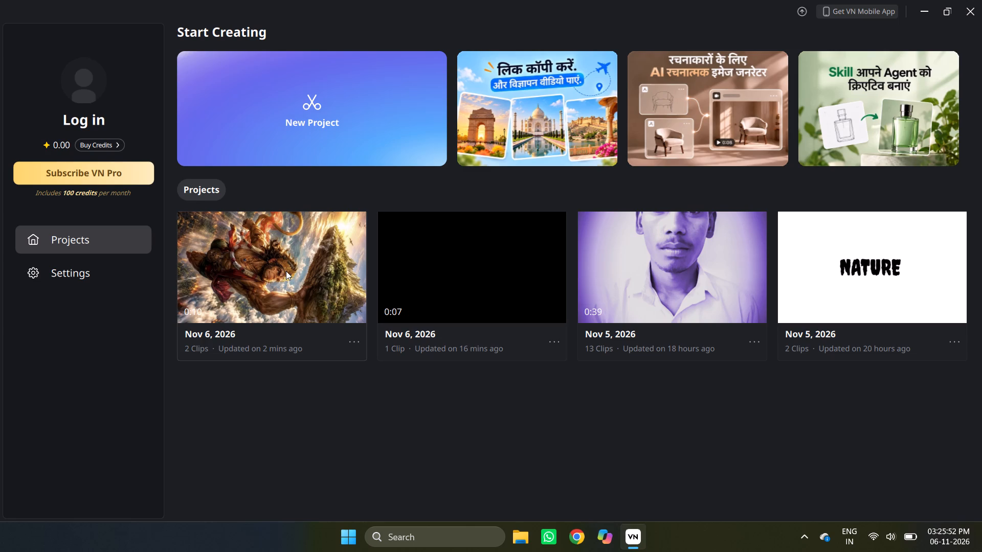
Split the first Hanuman image clip at 0:03.67, under the Jay Shree Ram text overlay.
drag(704, 403, 573, 437)
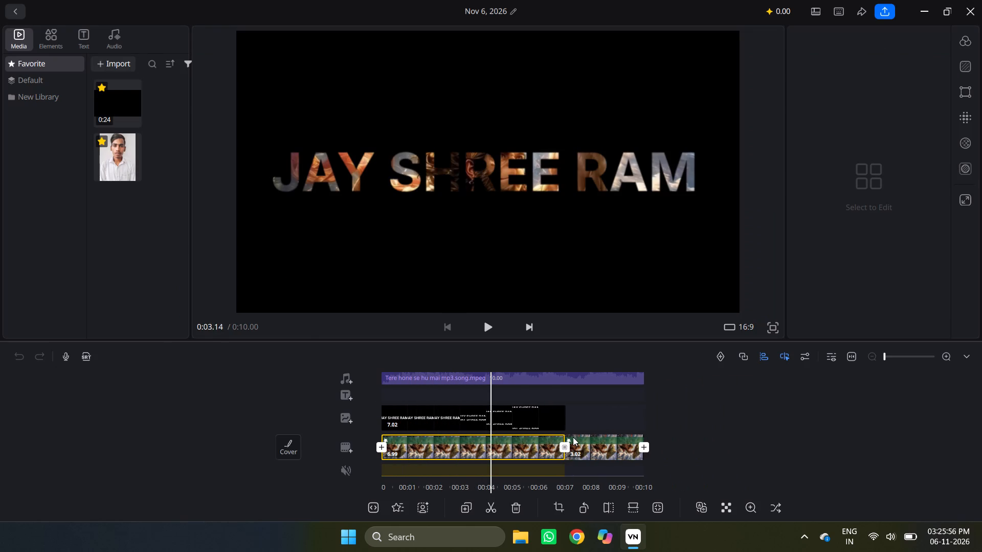
drag(573, 437, 582, 439)
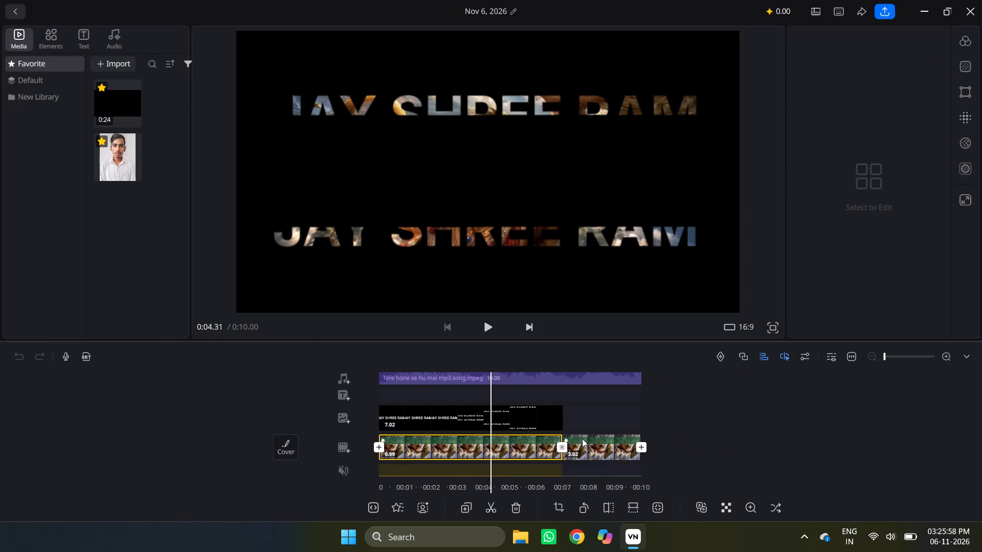
drag(582, 439, 593, 442)
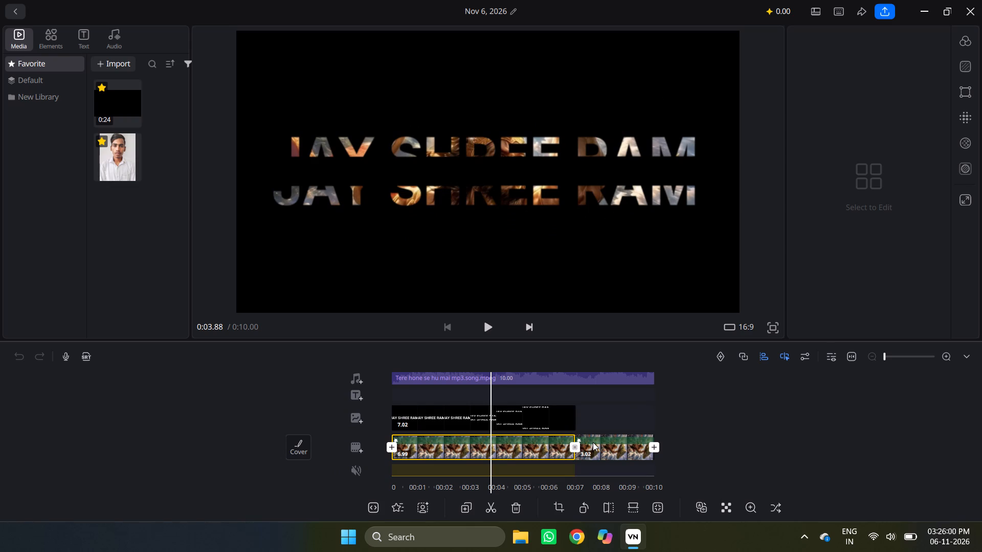
drag(593, 442, 596, 444)
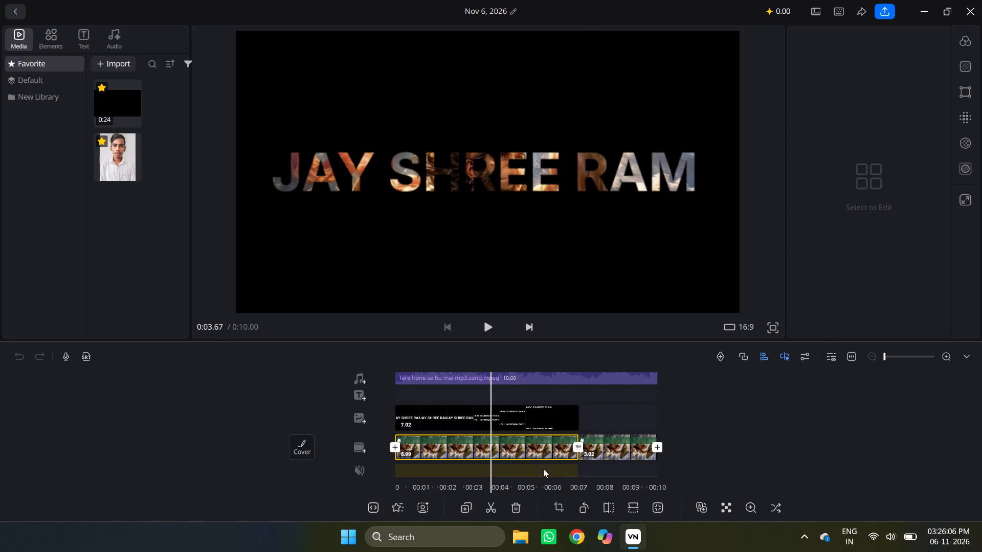
click(537, 457)
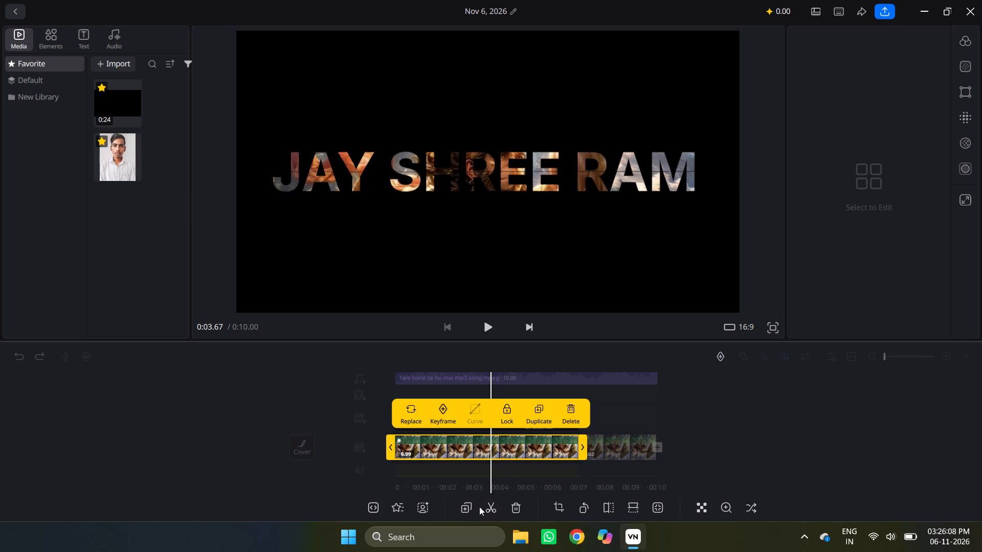
click(486, 505)
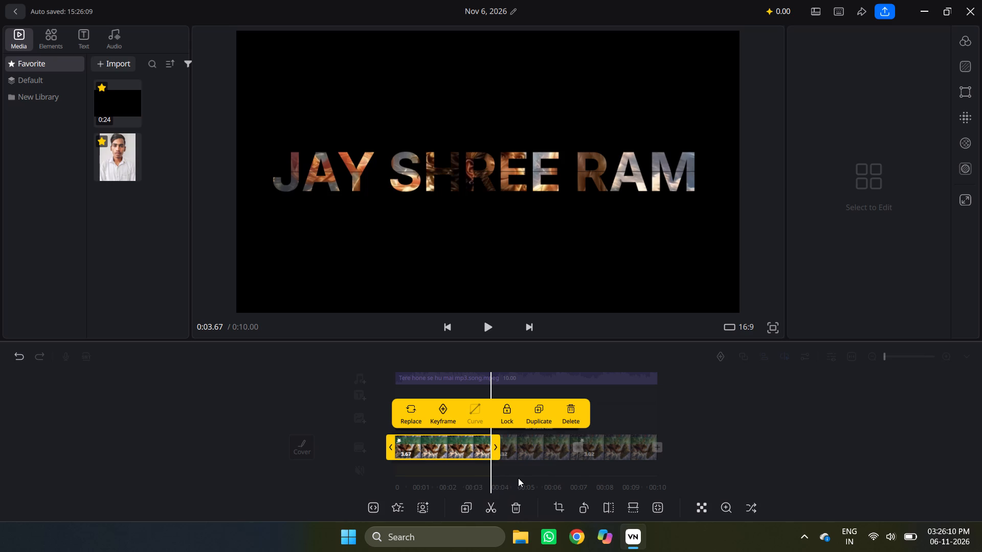
click(518, 478)
Add a Blur transition with a 0.8 duration between the first and second Hanuman clips.
click(521, 455)
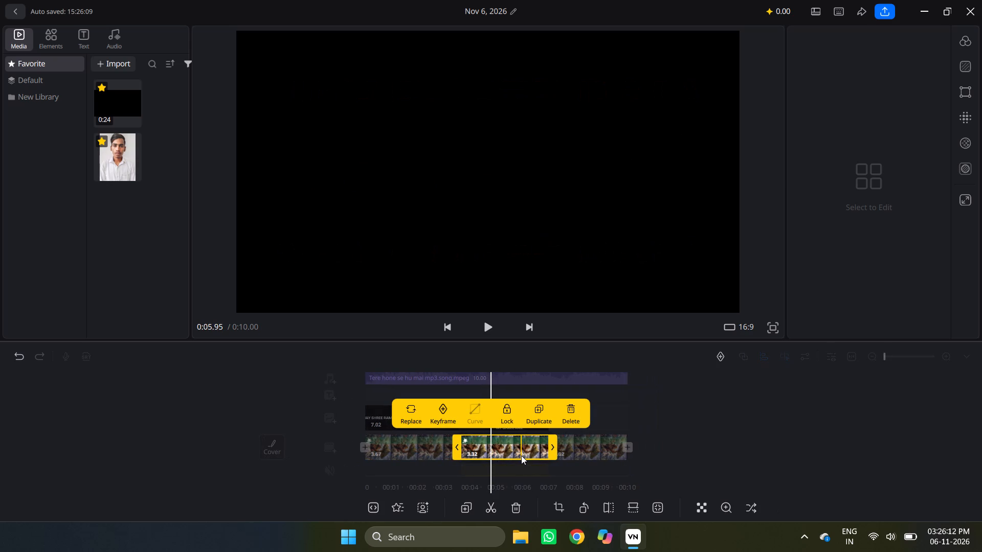
click(504, 475)
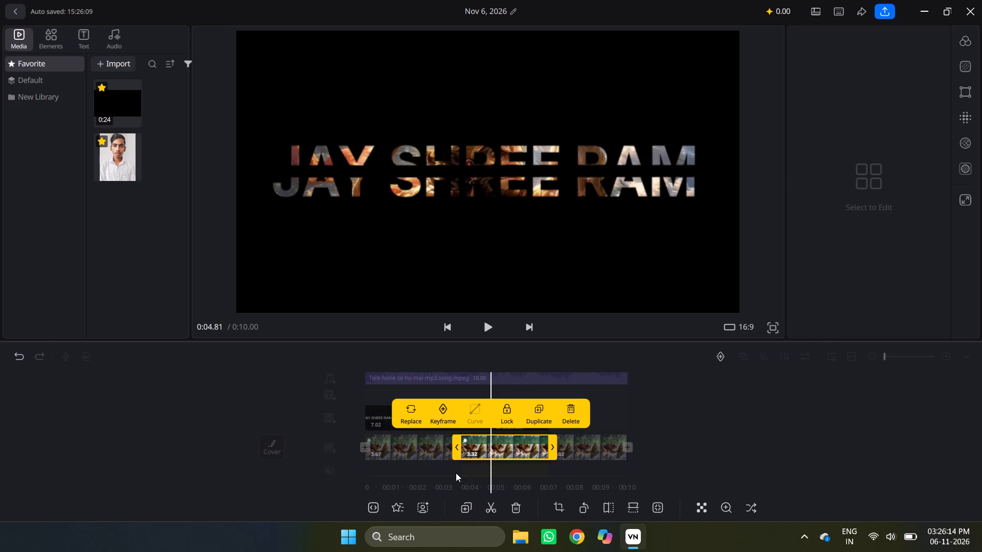
click(456, 473)
click(462, 488)
click(432, 459)
click(462, 445)
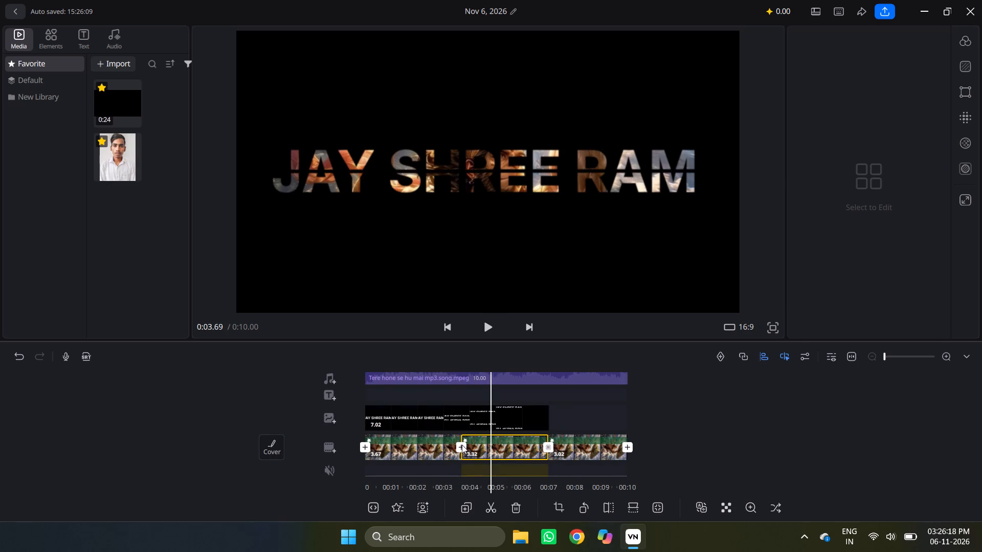
click(462, 445)
click(462, 445)
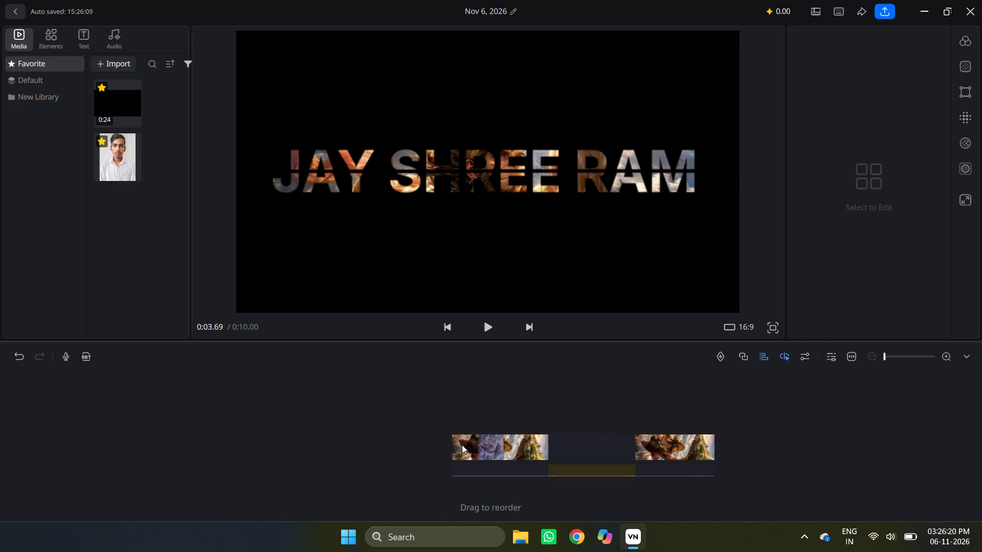
click(458, 448)
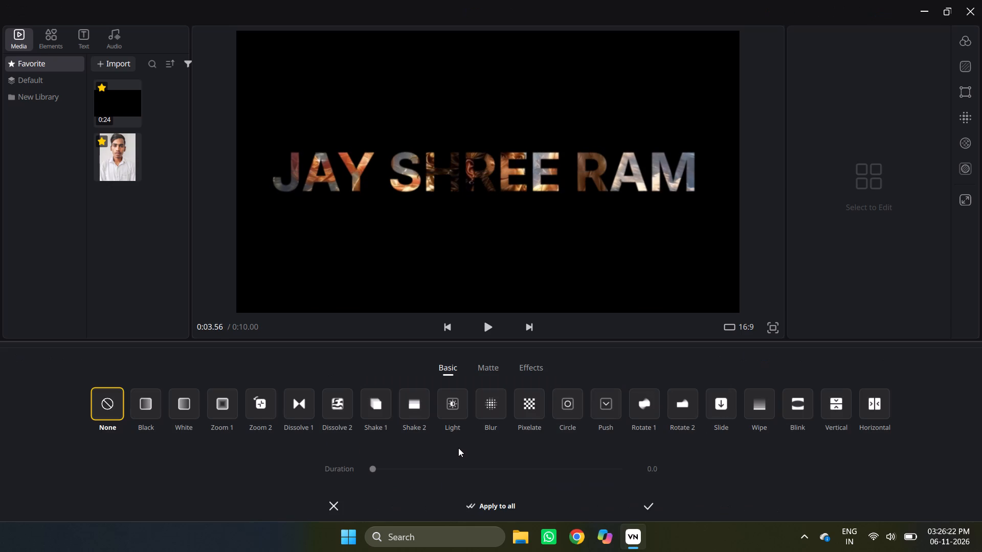
click(486, 412)
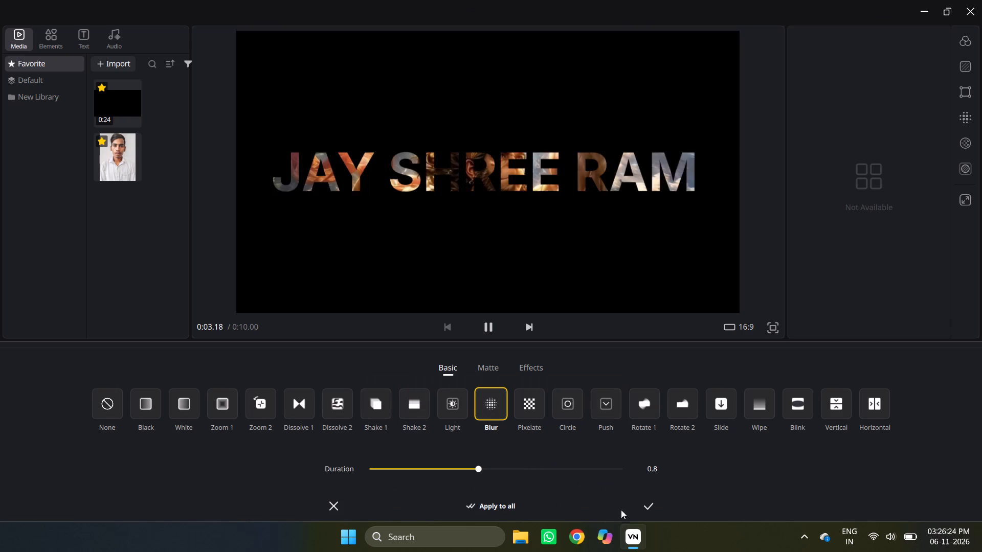
click(646, 504)
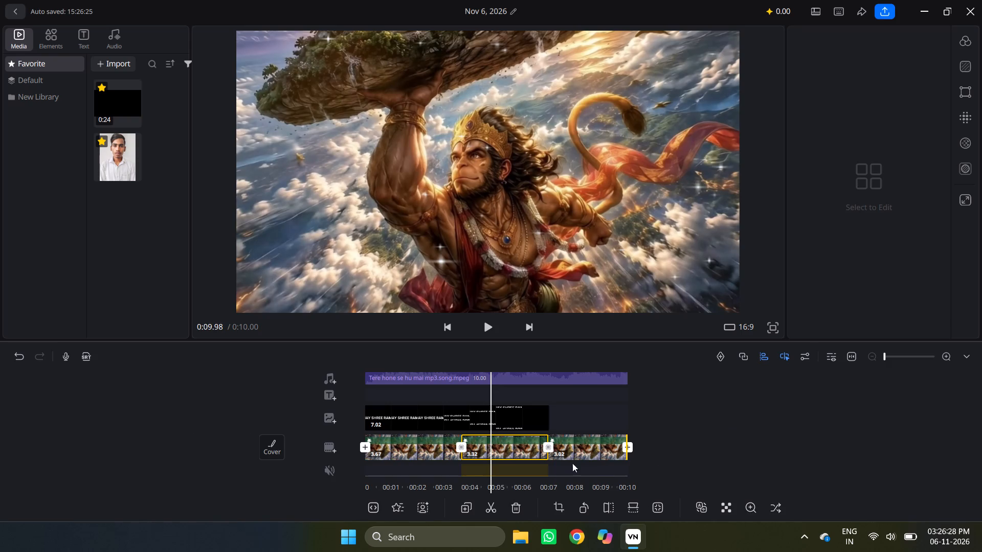
Add a Black transition at the end of the last Hanuman clip.
click(629, 448)
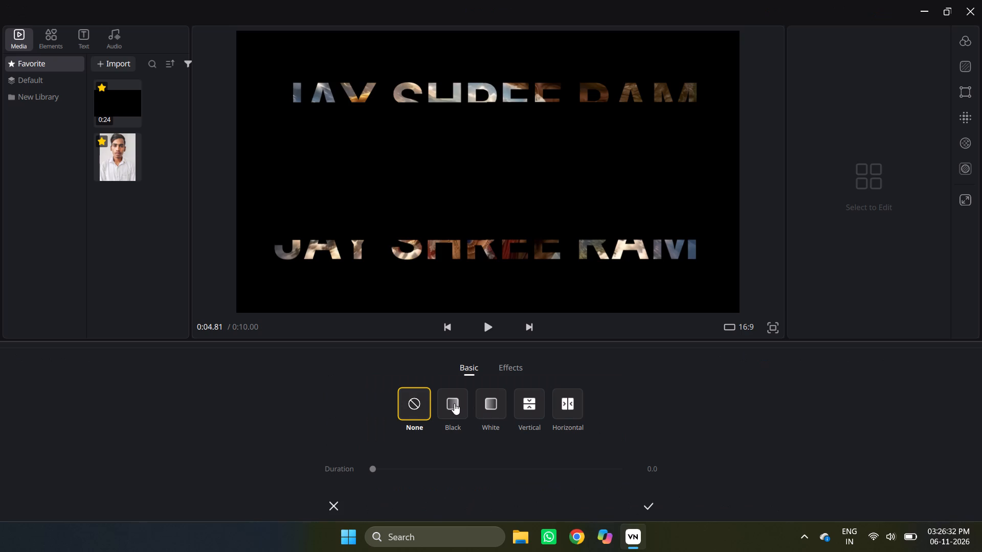
click(454, 403)
click(645, 507)
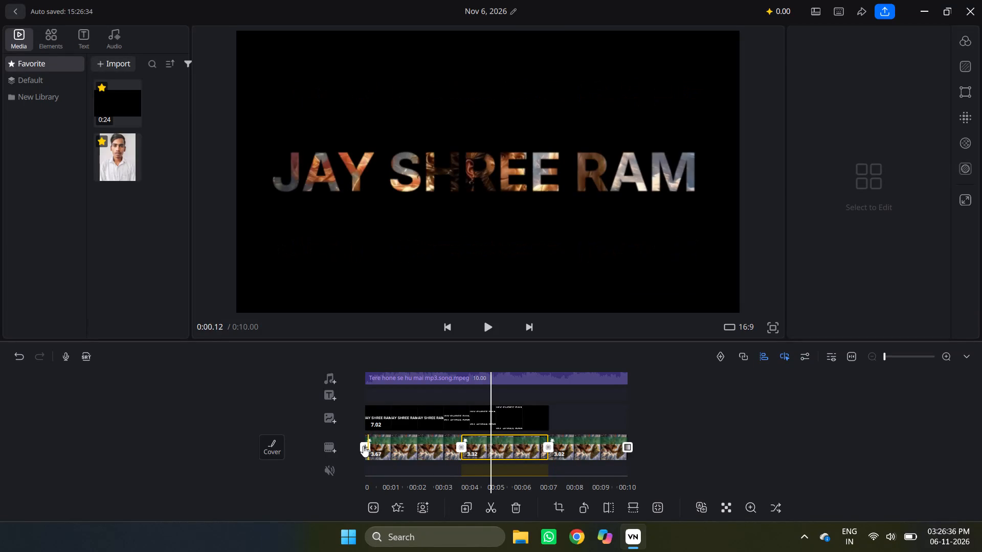
Add a Black transition with a 0.8 duration at the start of the first Hanuman clip.
click(363, 446)
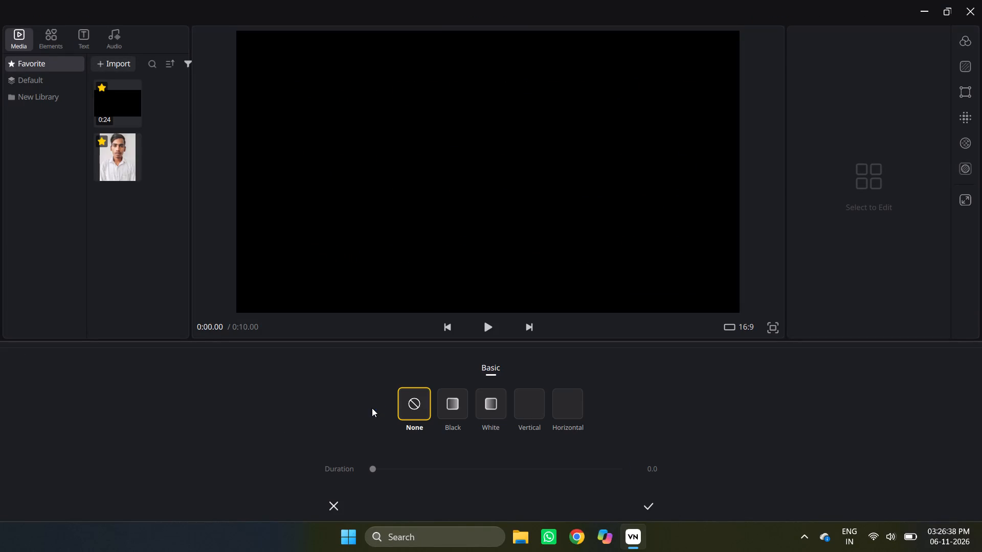
click(448, 410)
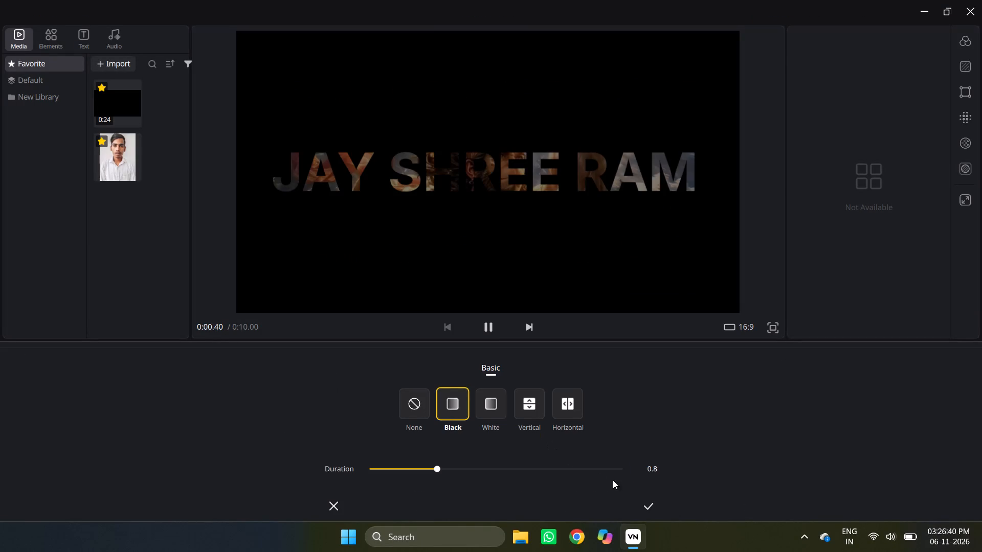
click(645, 503)
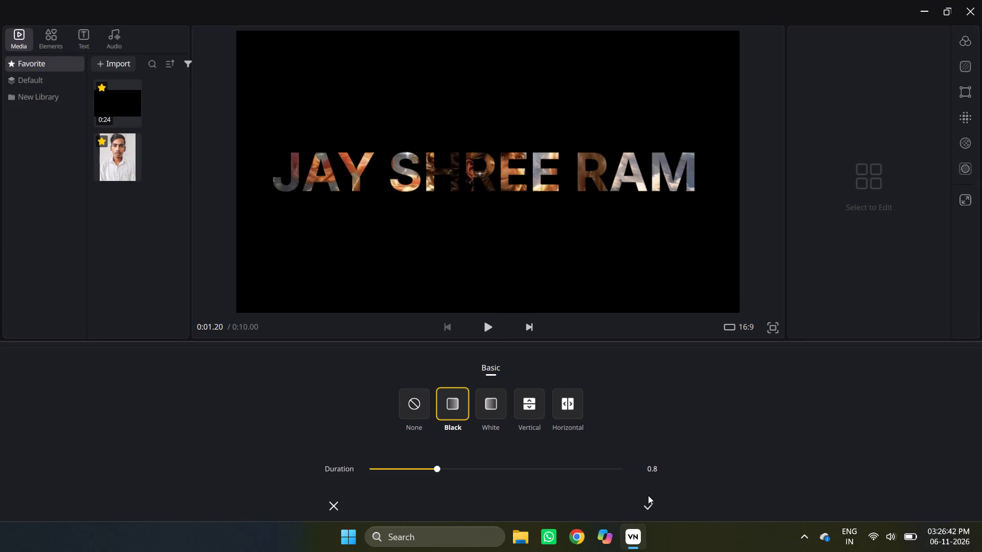
click(659, 464)
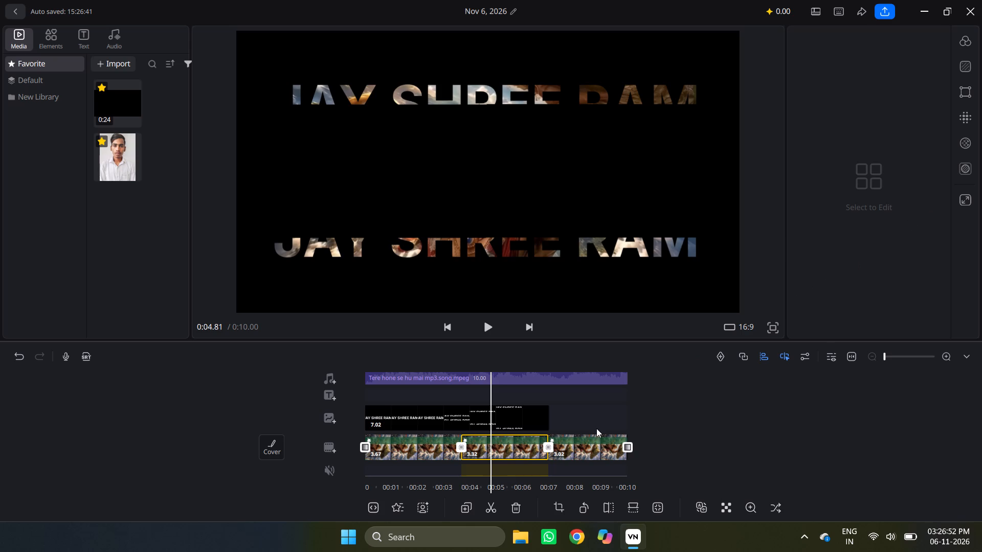
Apply a Mirror mask to the middle Hanuman clip and scrub through the clip to check it.
click(523, 435)
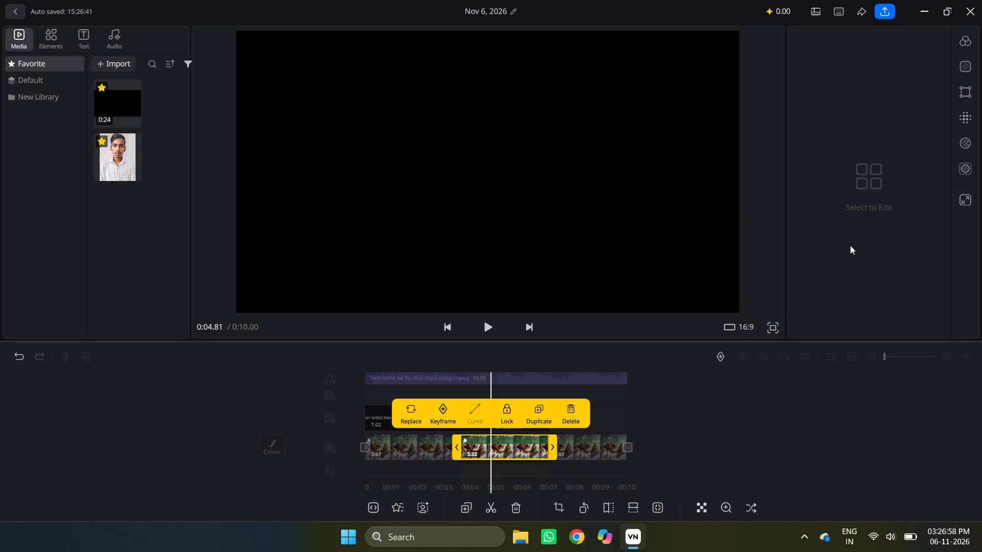
click(963, 174)
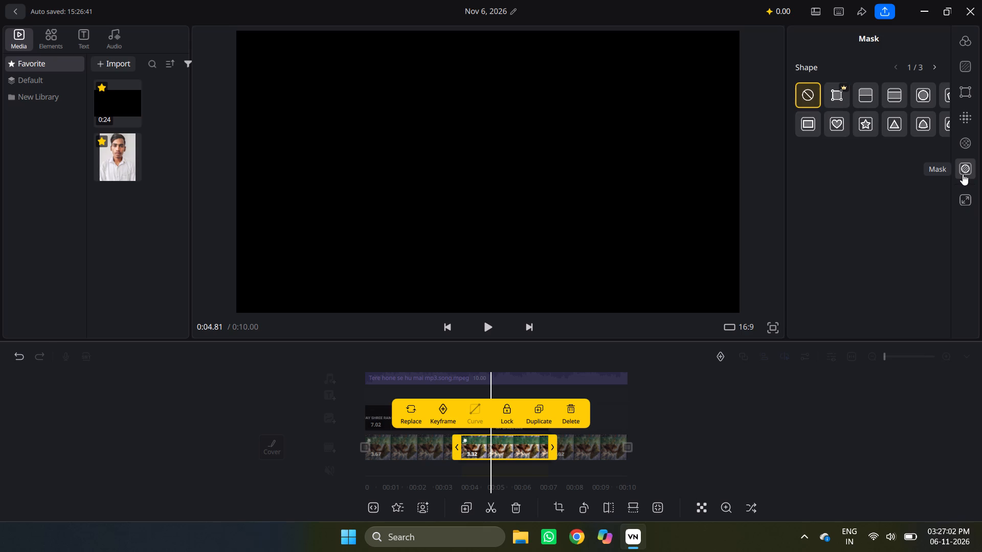
click(900, 93)
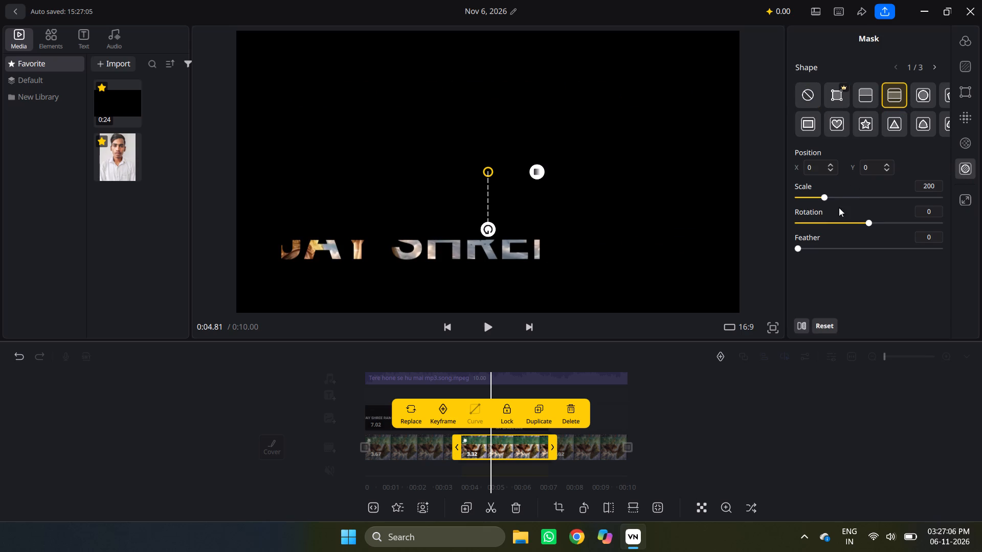
drag(701, 395, 736, 399)
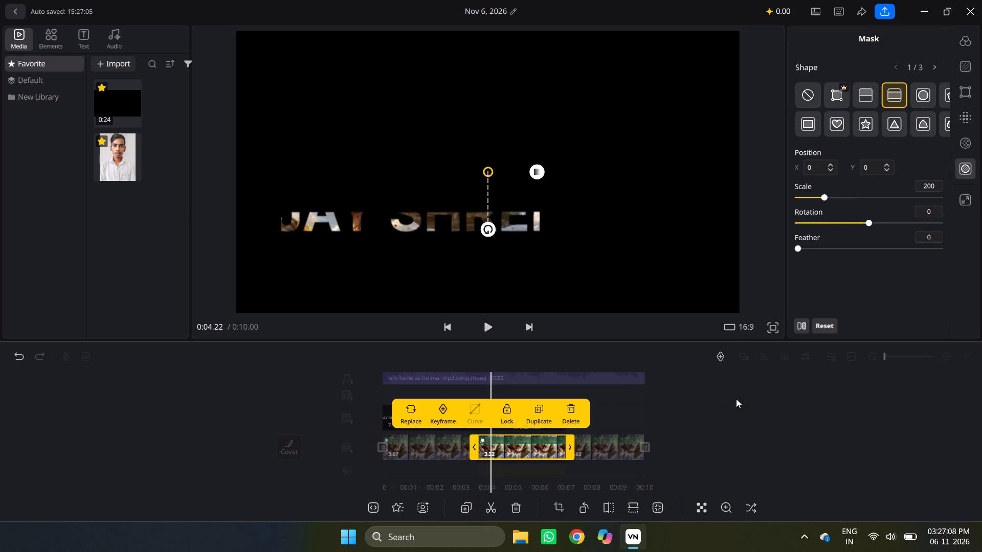
drag(736, 399, 724, 404)
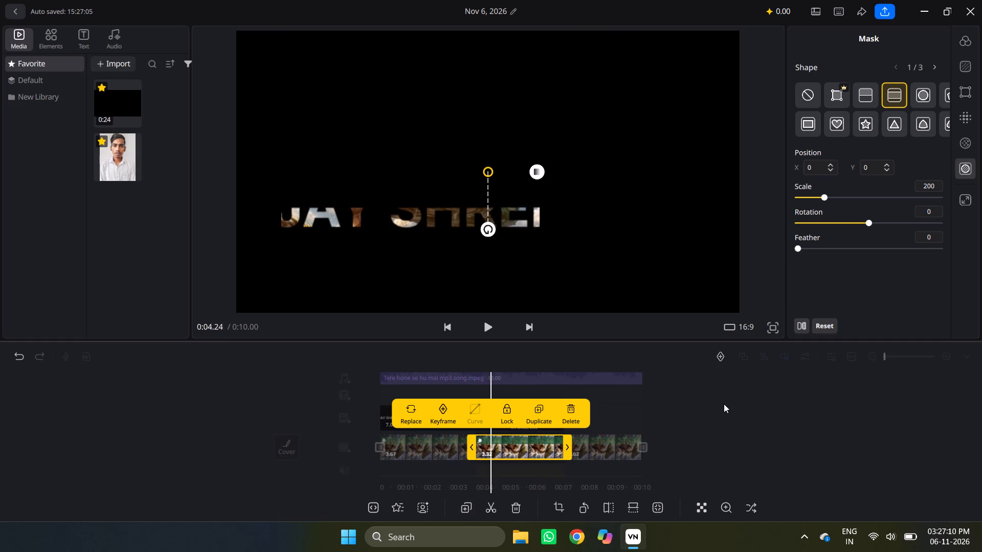
drag(724, 404, 688, 401)
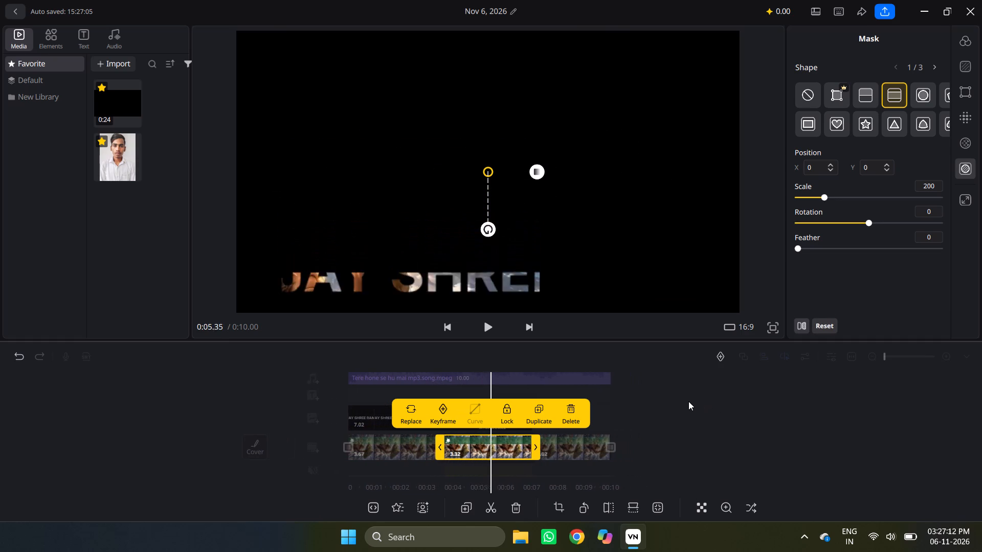
drag(688, 401, 686, 398)
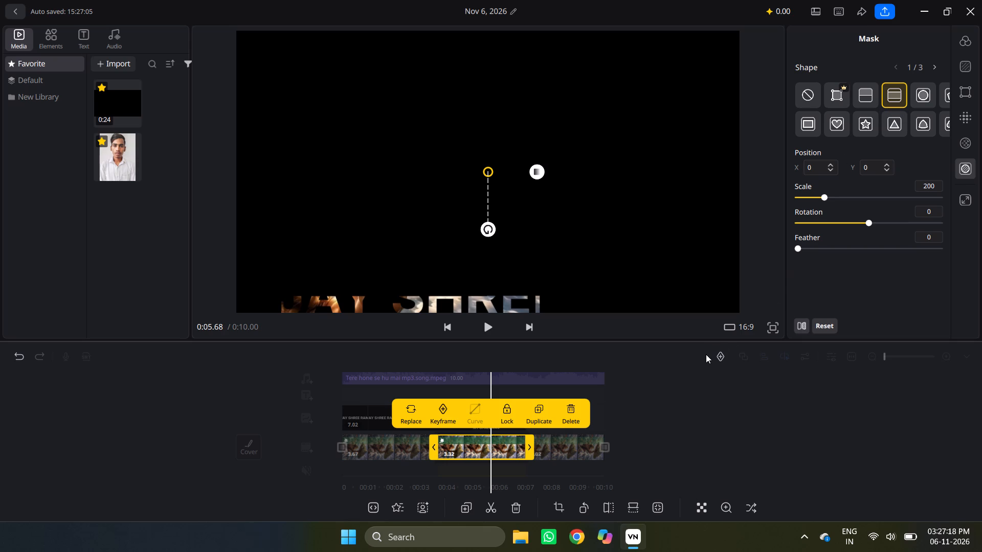
click(674, 389)
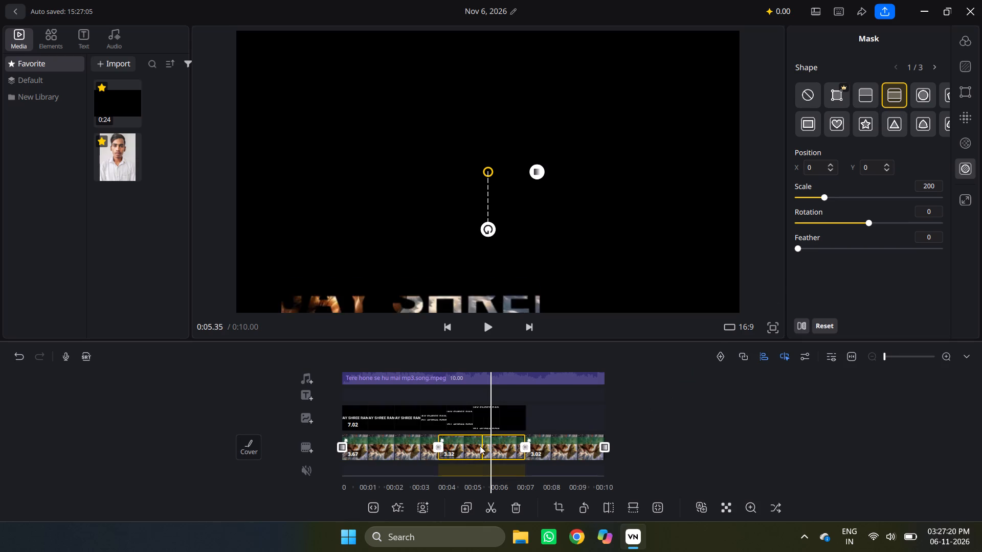
Split the Jay Shree Ram overlay at 0:03.73, near the cut between the first and second Hanuman clips.
click(464, 452)
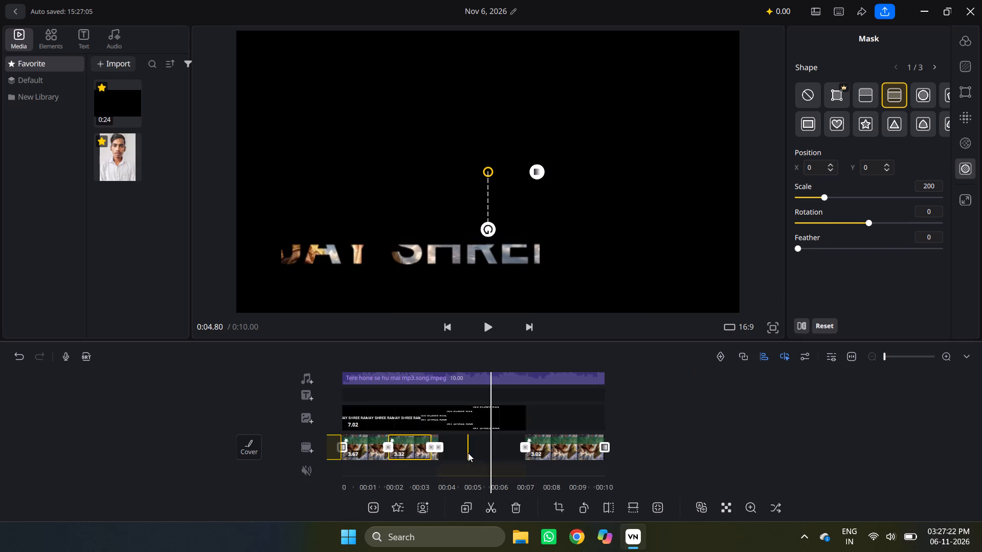
drag(459, 469, 504, 475)
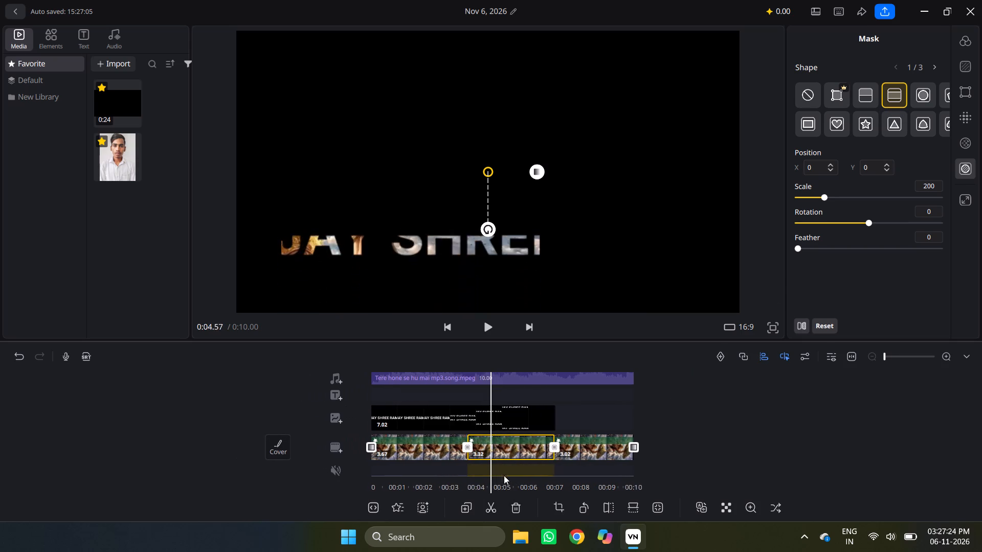
drag(504, 475, 521, 479)
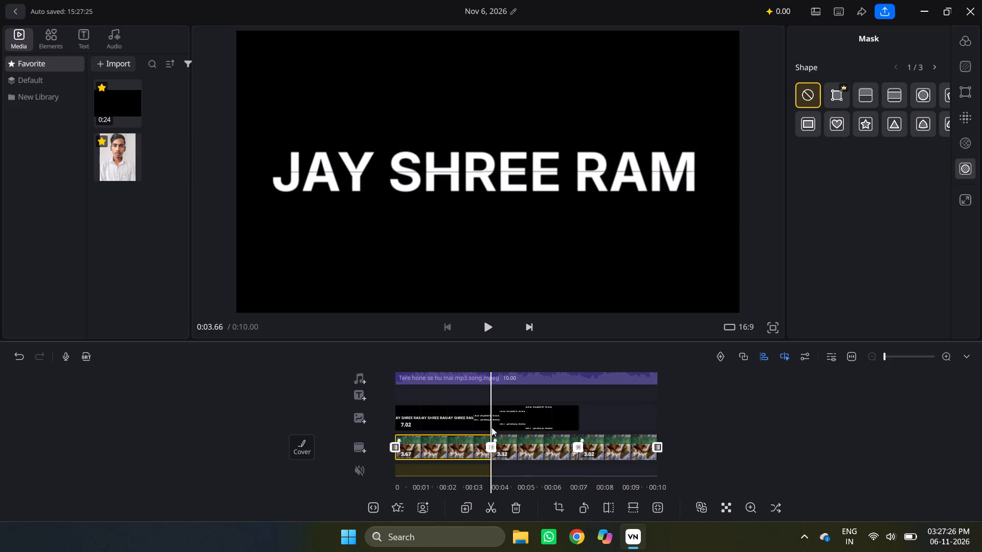
click(501, 417)
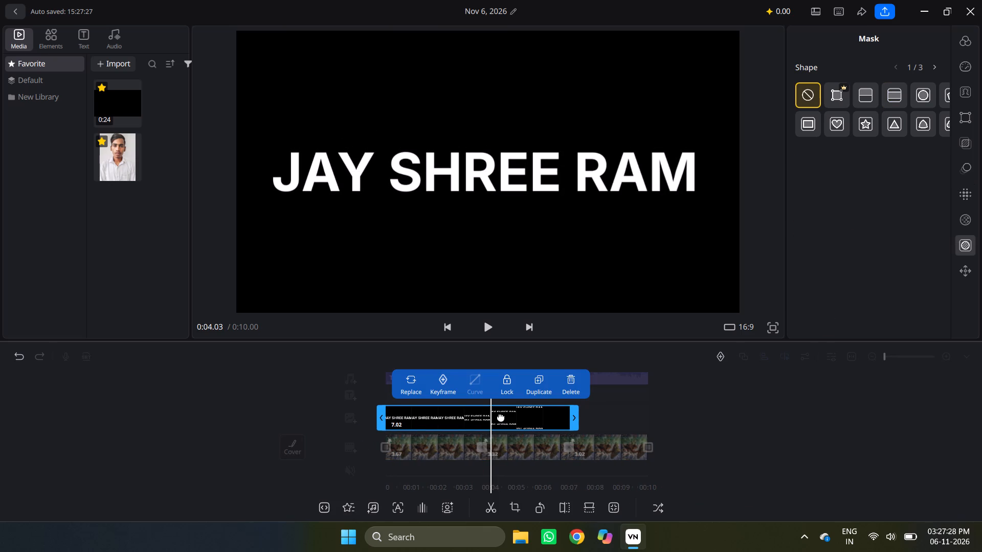
click(501, 417)
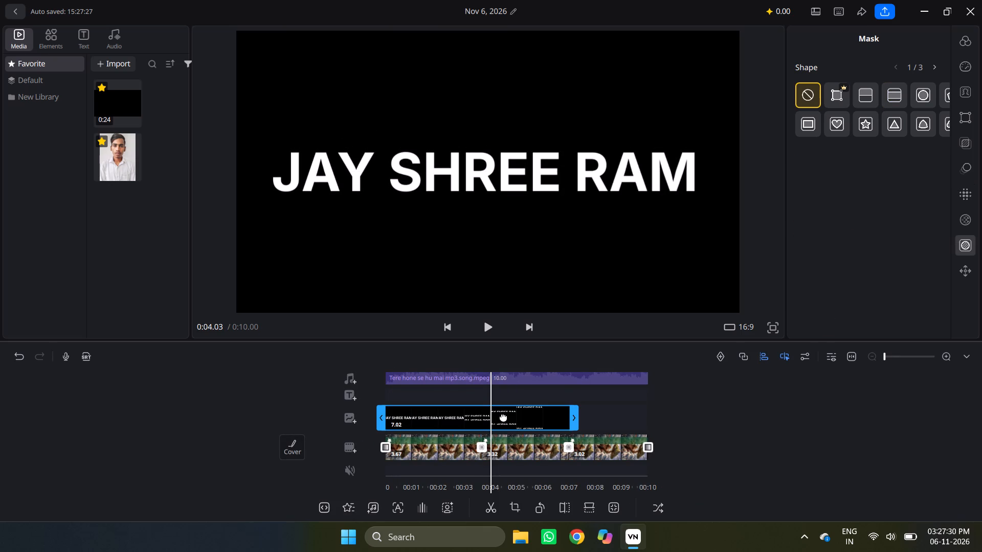
drag(503, 417, 477, 416)
drag(485, 470, 499, 472)
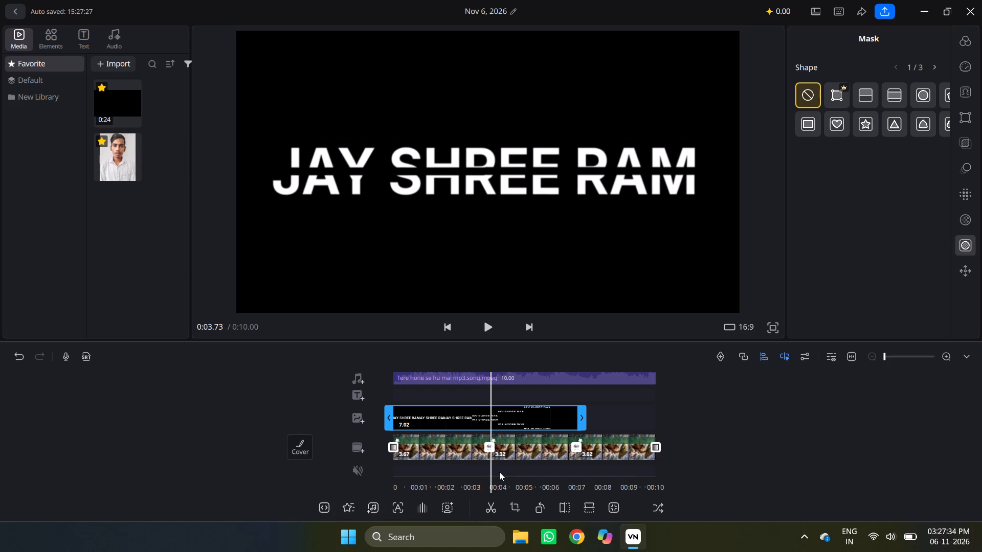
click(496, 505)
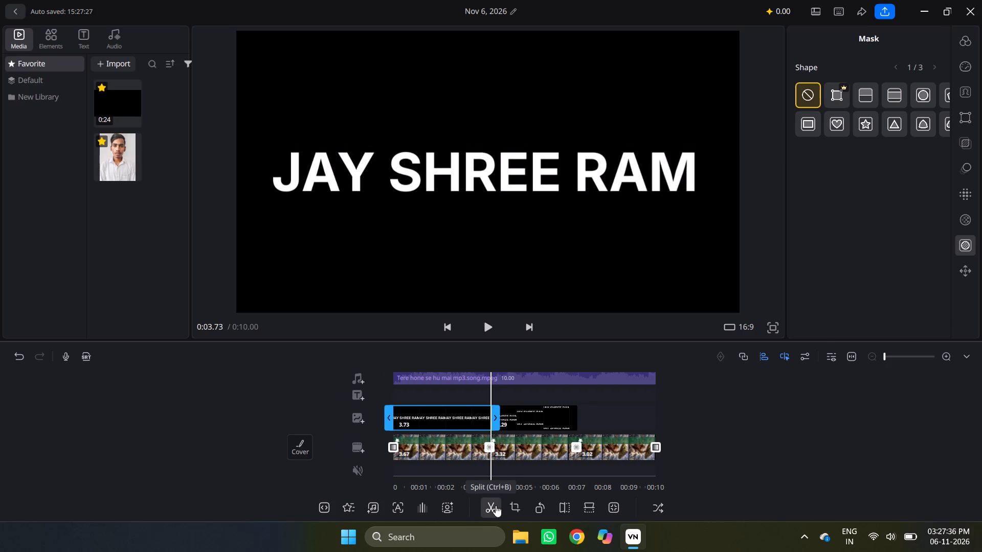
Preview the second Jay Shree Ram overlay segment and change its blending mode to Screen.
click(524, 427)
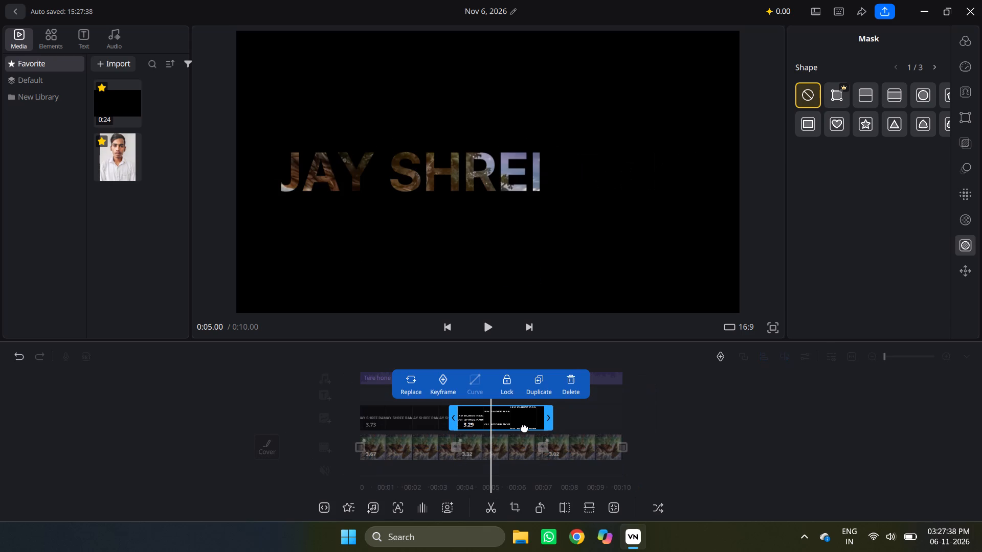
click(496, 325)
drag(494, 446, 591, 444)
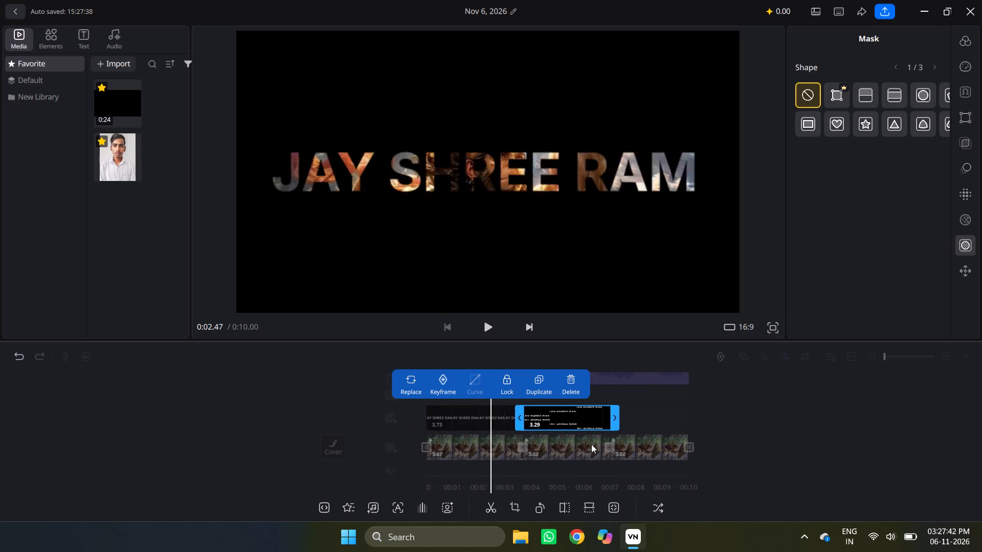
click(492, 329)
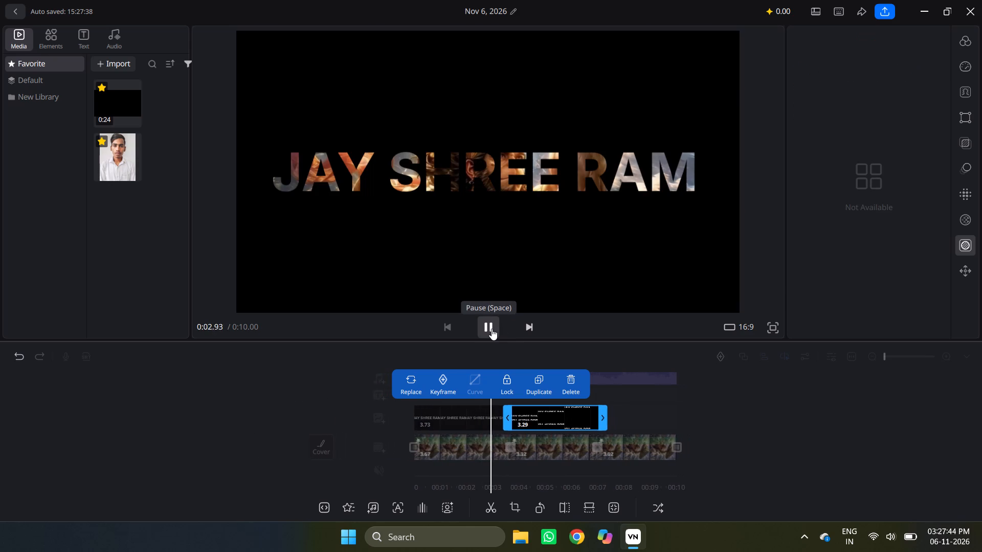
click(492, 329)
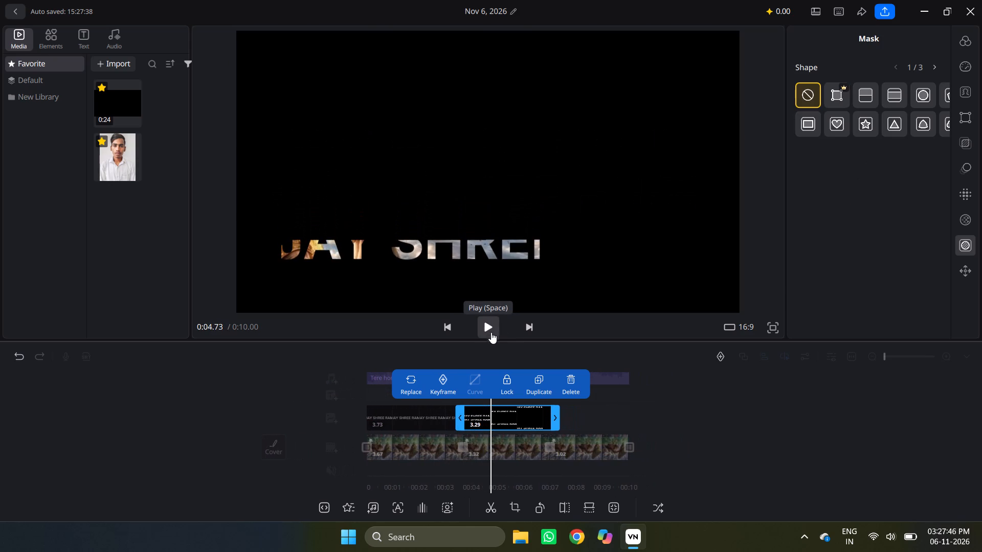
click(483, 422)
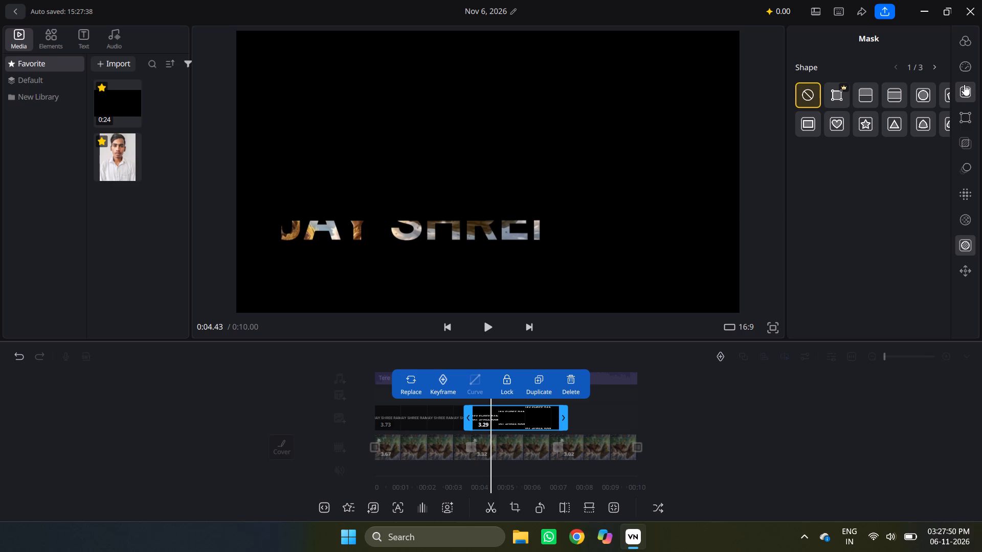
click(968, 141)
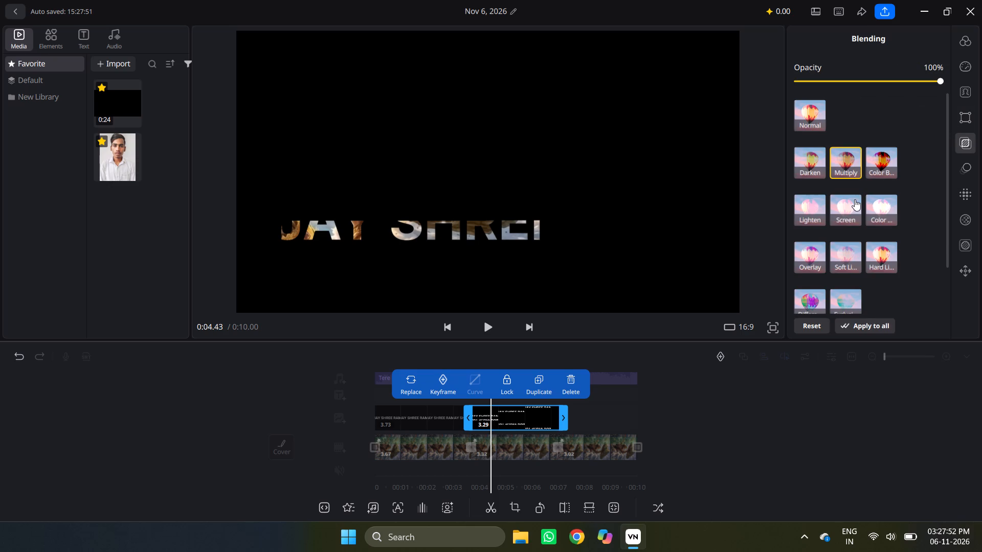
click(855, 199)
click(752, 395)
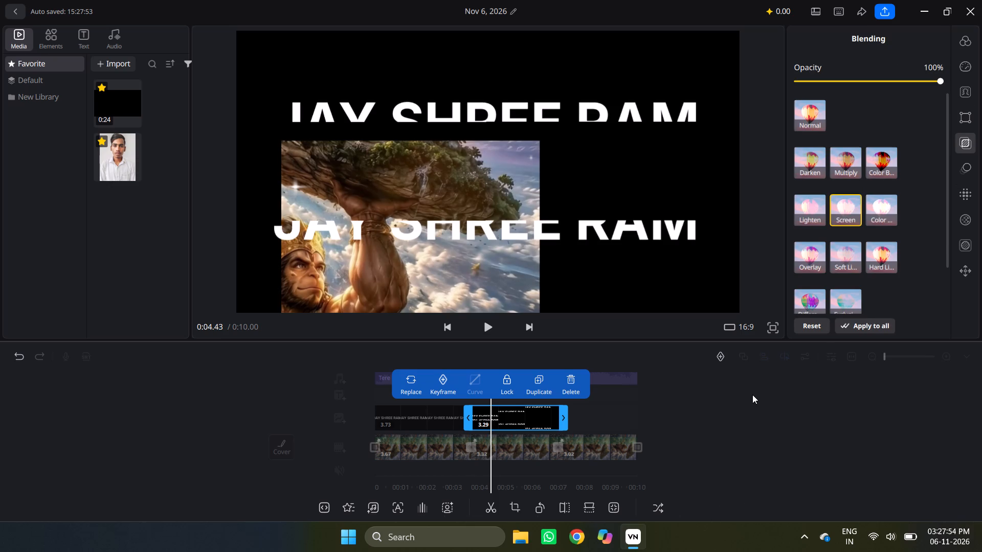
Move the last Hanuman clip to the beginning of the main track.
drag(604, 418, 620, 419)
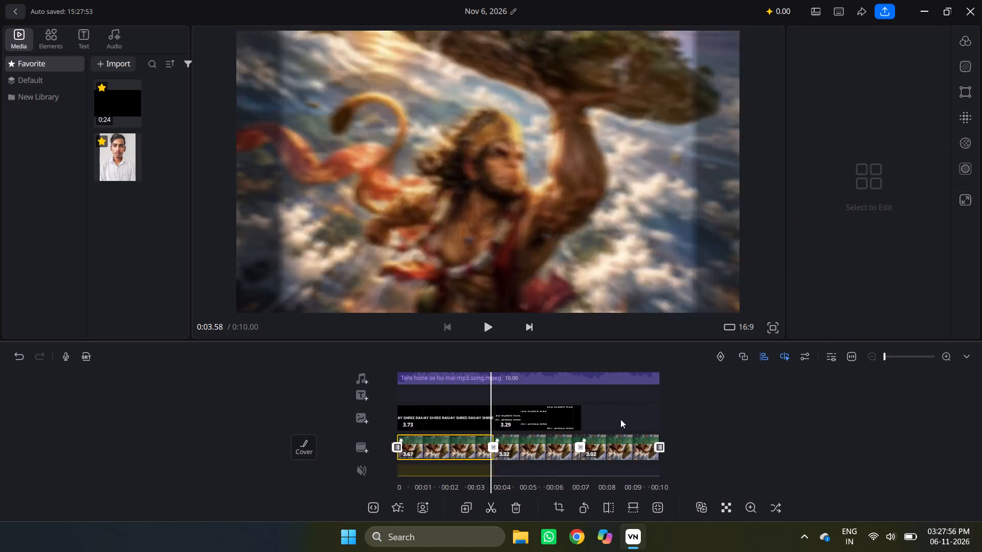
drag(620, 419, 596, 414)
click(520, 449)
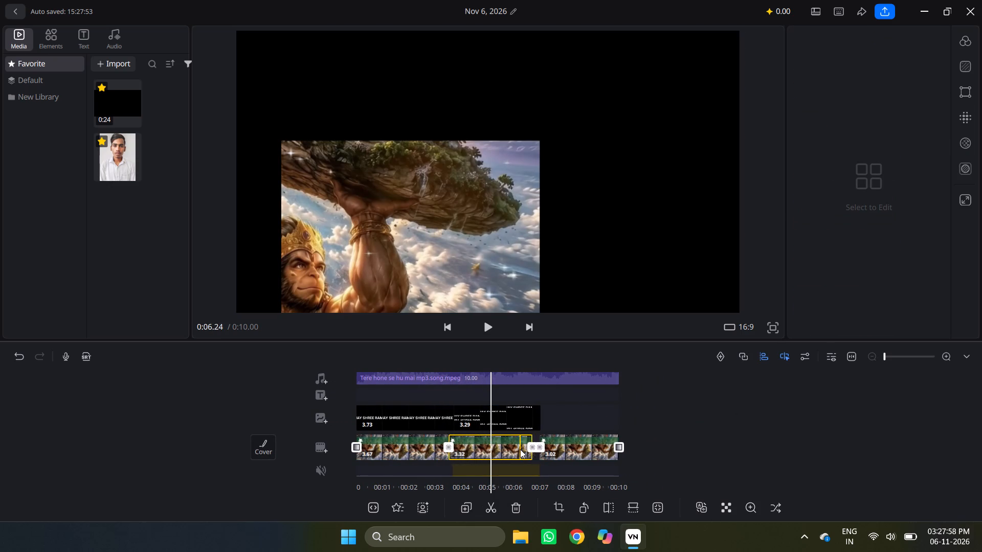
click(651, 406)
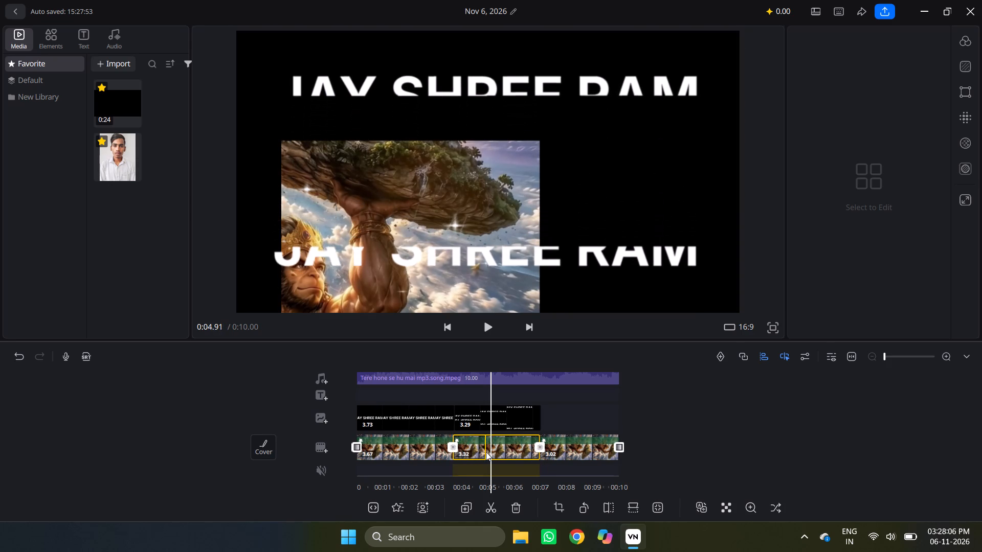
click(486, 452)
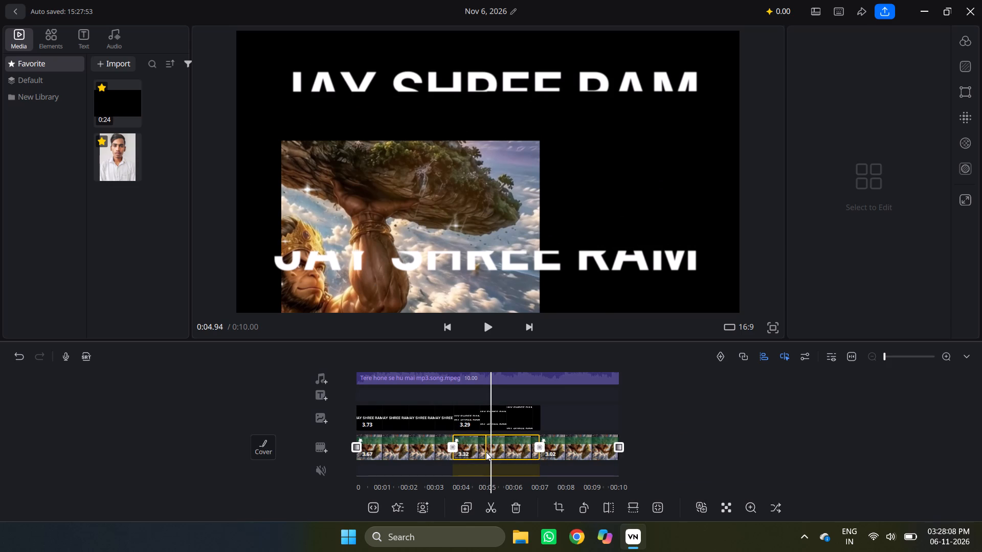
drag(572, 455, 517, 459)
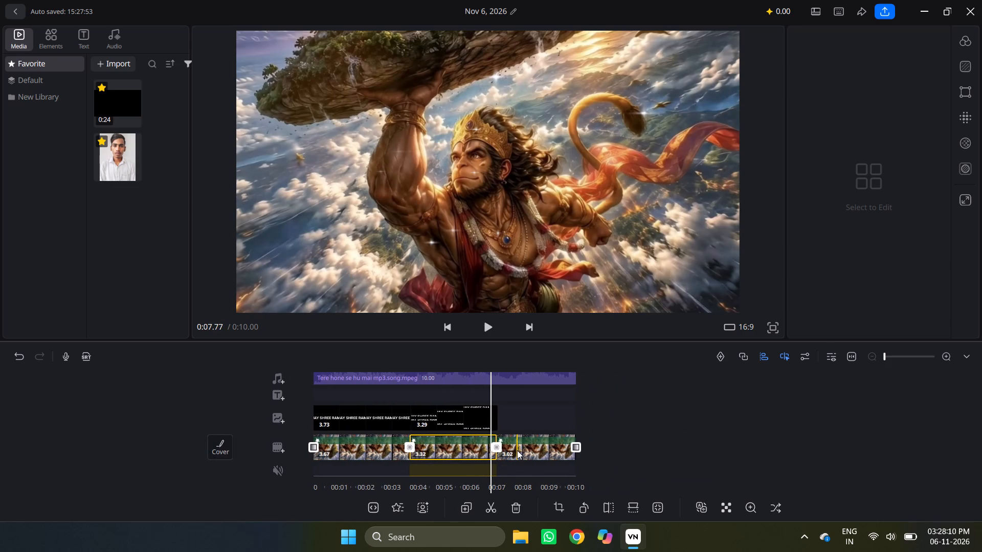
drag(517, 450, 471, 450)
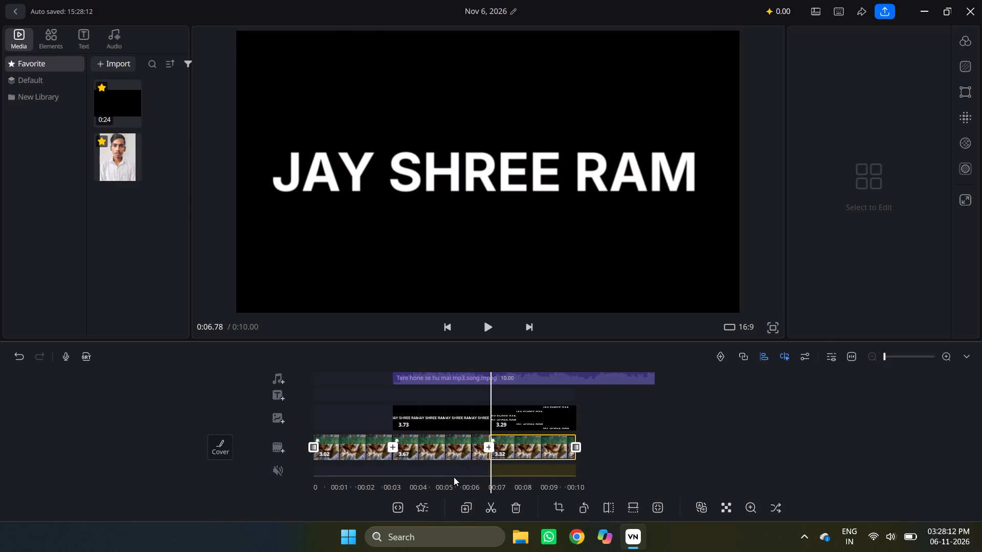
drag(454, 477, 695, 465)
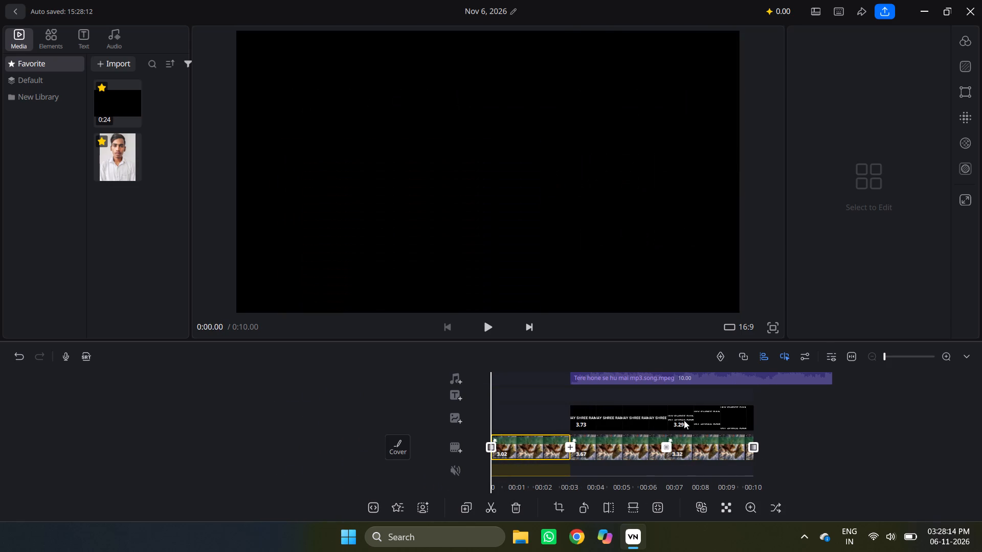
Move the two Jay Shree Ram overlay segments back to the timeline start, the second directly following the first.
drag(684, 420, 636, 421)
click(584, 418)
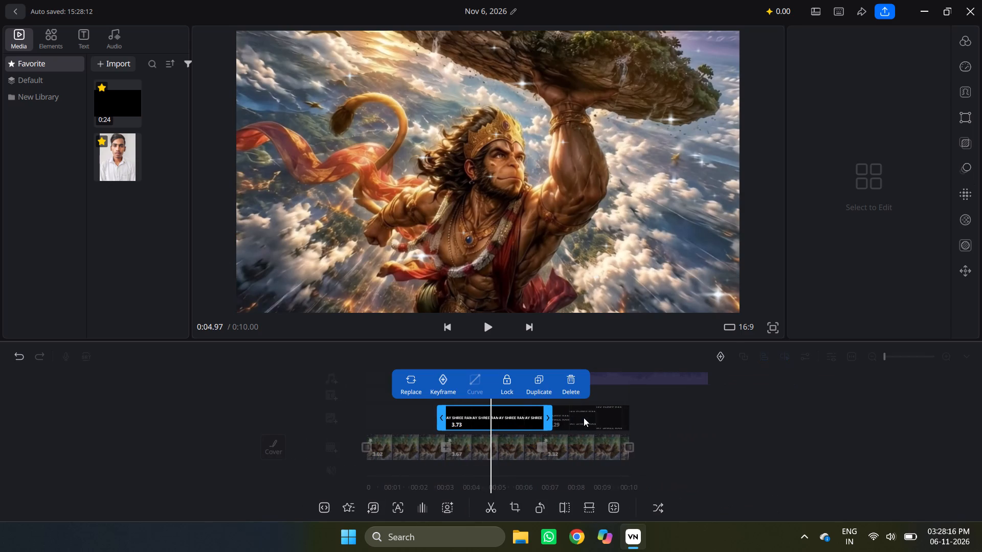
drag(520, 413, 398, 416)
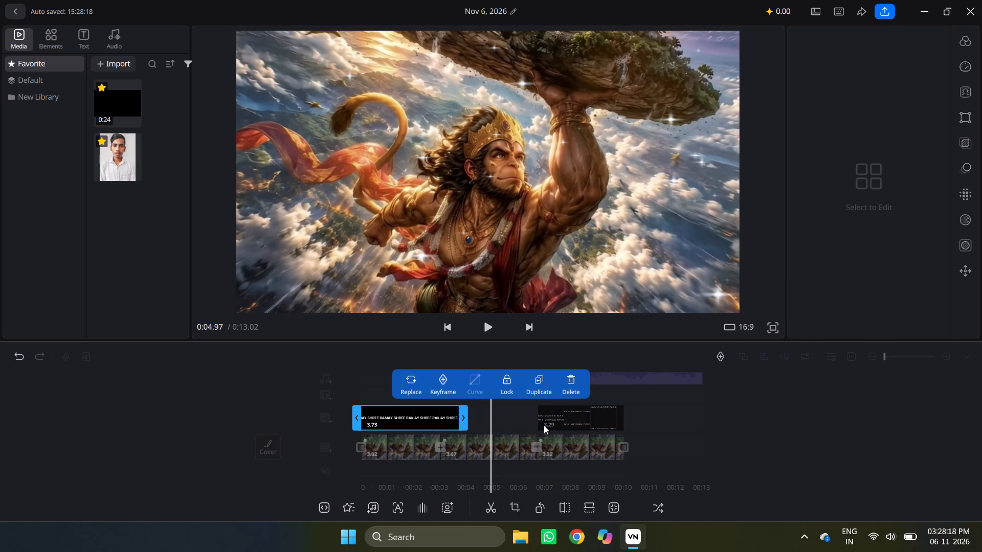
drag(553, 422, 489, 421)
click(489, 421)
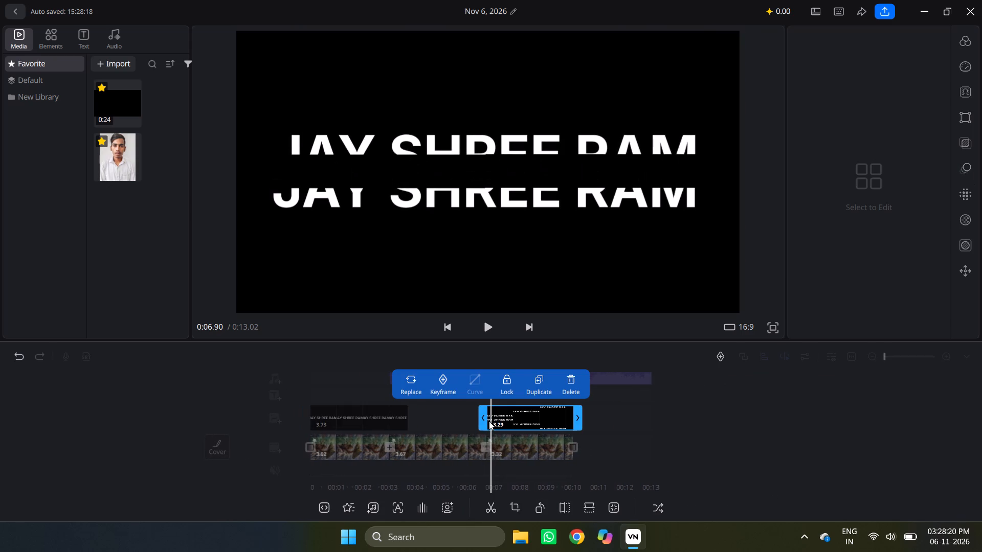
drag(489, 421, 404, 418)
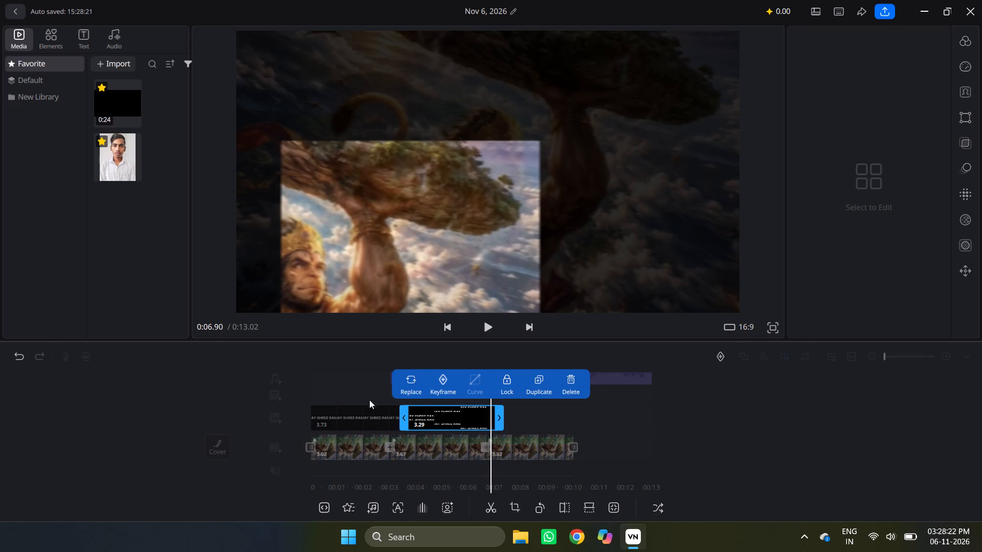
Move the music track back to the timeline start and play the video from the beginning.
click(368, 398)
drag(418, 378, 354, 371)
click(354, 371)
click(354, 375)
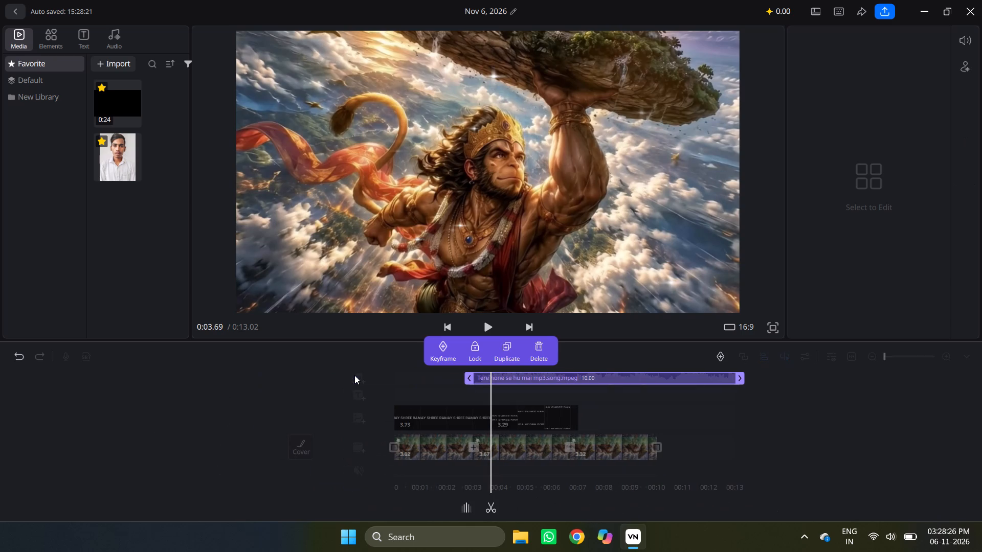
drag(510, 373, 340, 371)
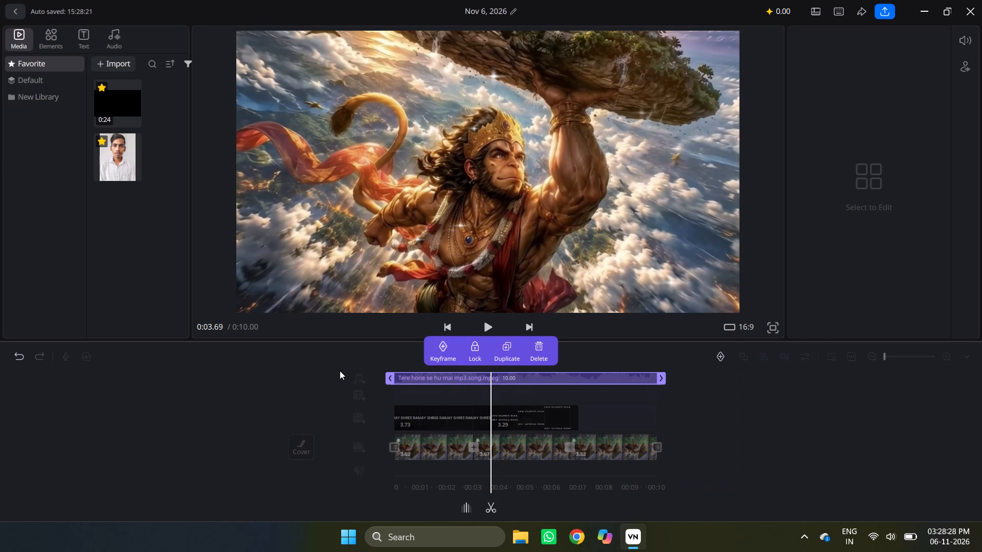
drag(414, 398, 548, 383)
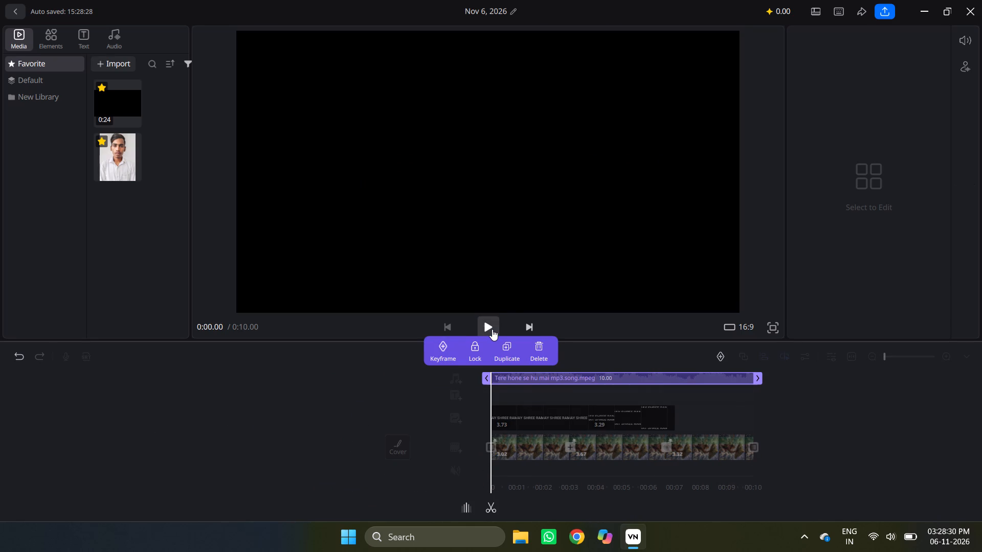
click(492, 329)
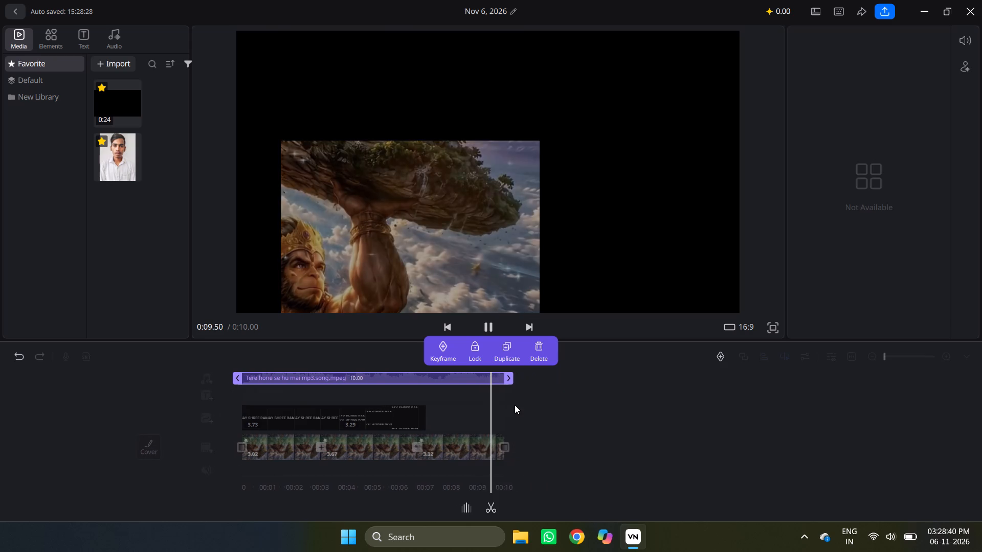
Apply a Mirror mask to the middle Hanuman clip and rotate the mask to 238.
drag(476, 416, 633, 432)
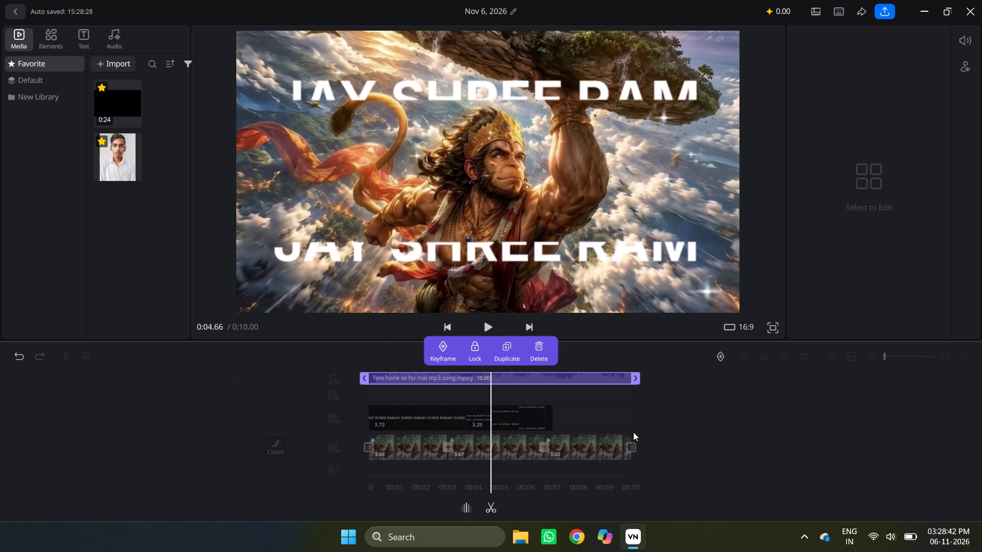
click(510, 448)
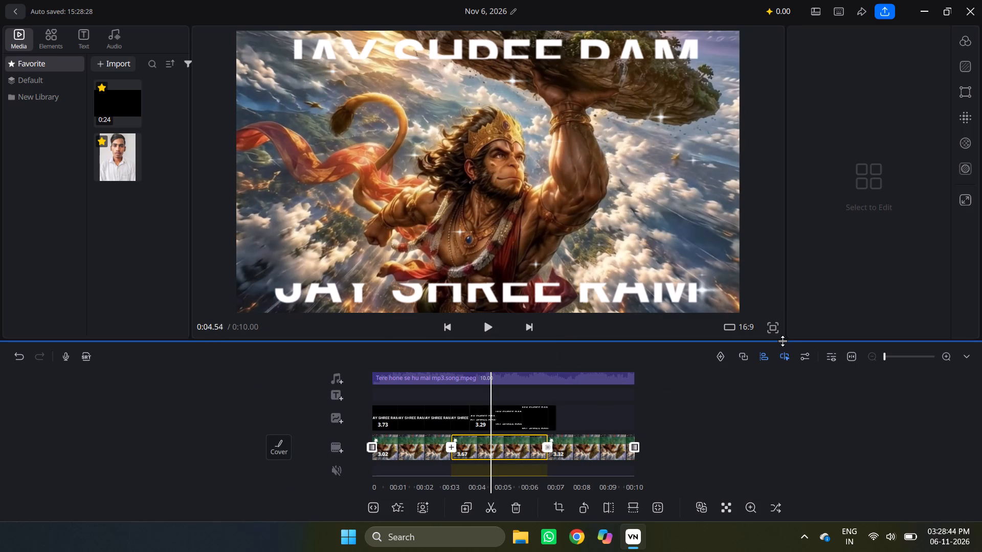
click(974, 163)
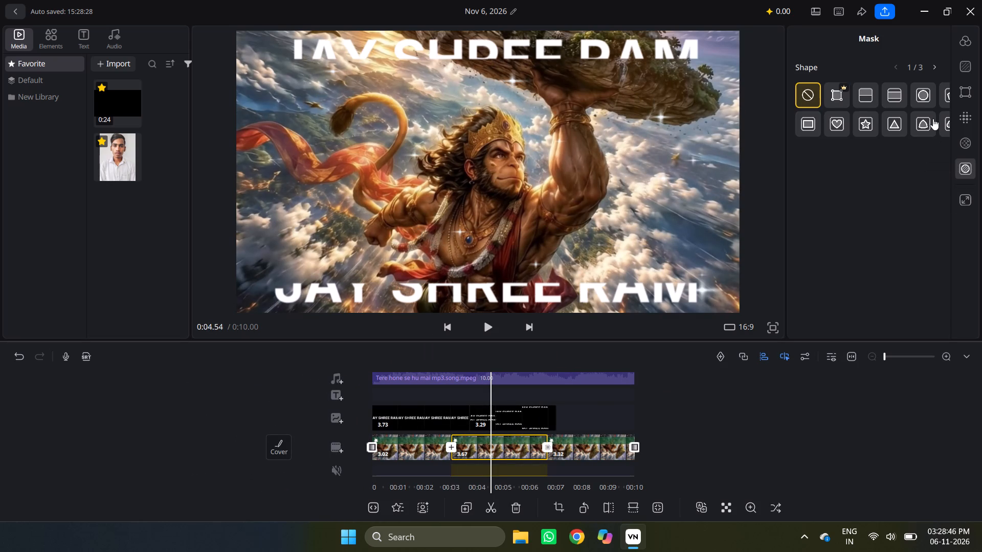
click(902, 95)
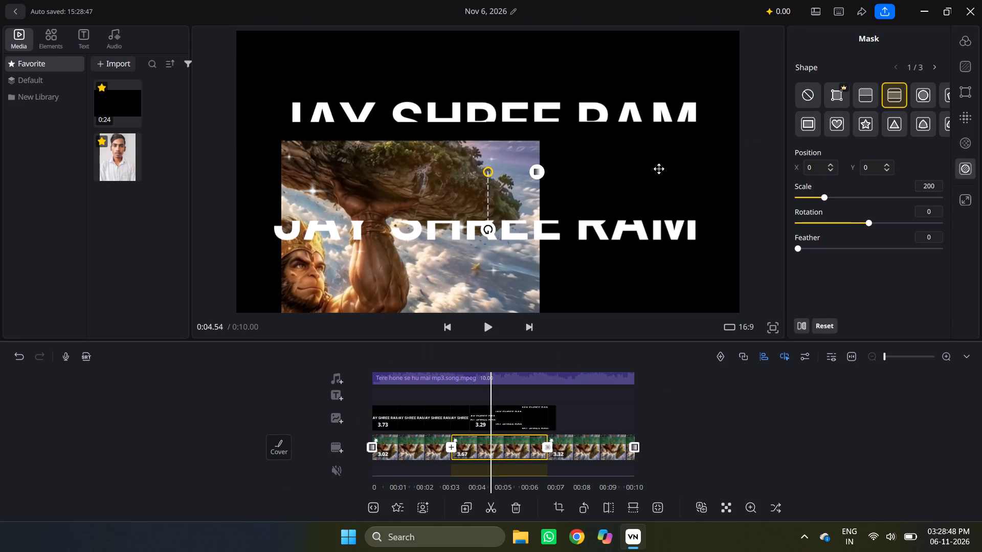
drag(493, 232, 522, 223)
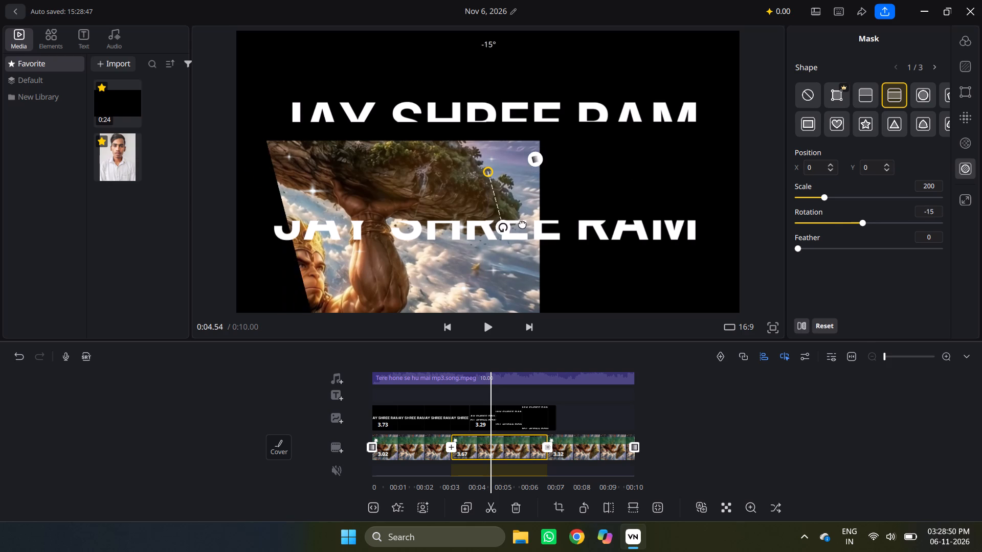
drag(522, 223, 520, 200)
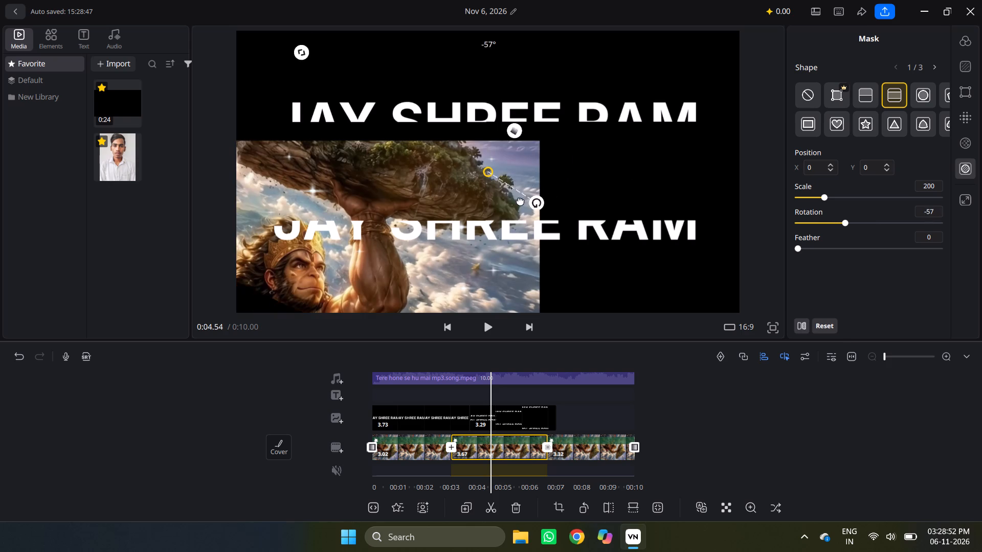
drag(520, 200, 515, 114)
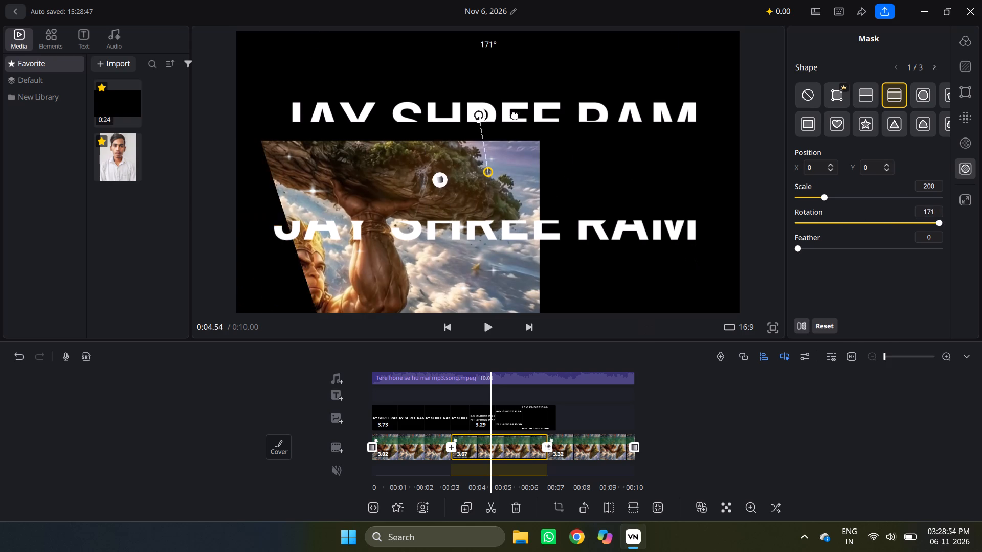
drag(515, 114, 591, 94)
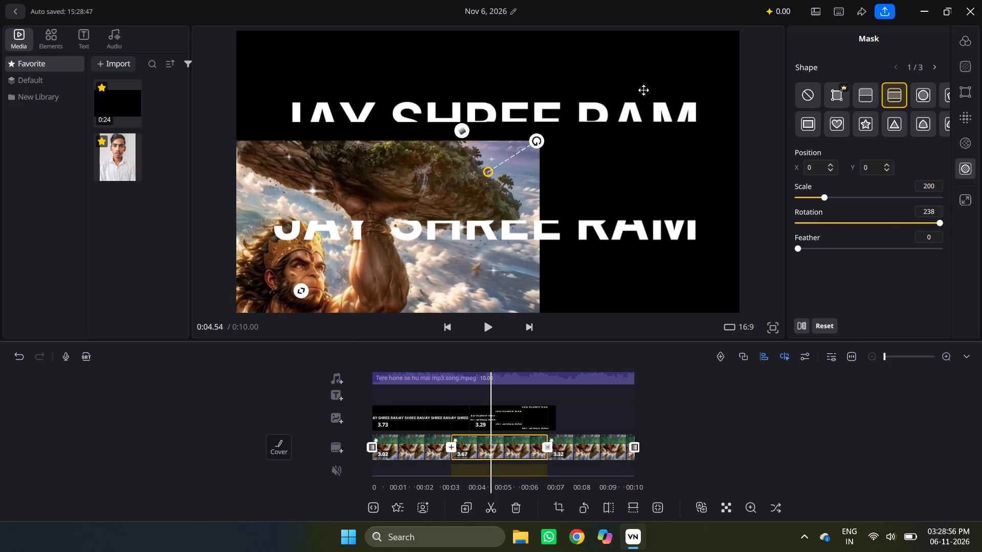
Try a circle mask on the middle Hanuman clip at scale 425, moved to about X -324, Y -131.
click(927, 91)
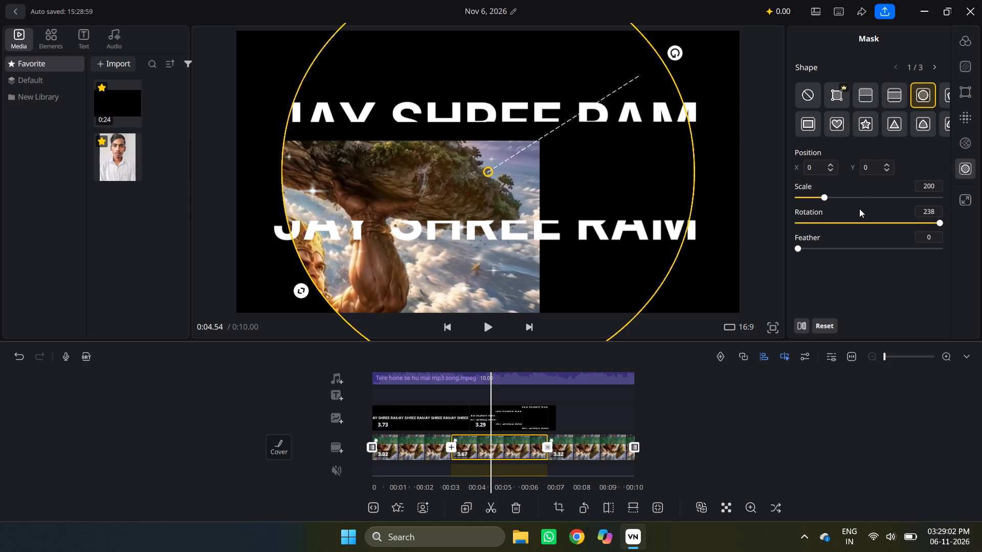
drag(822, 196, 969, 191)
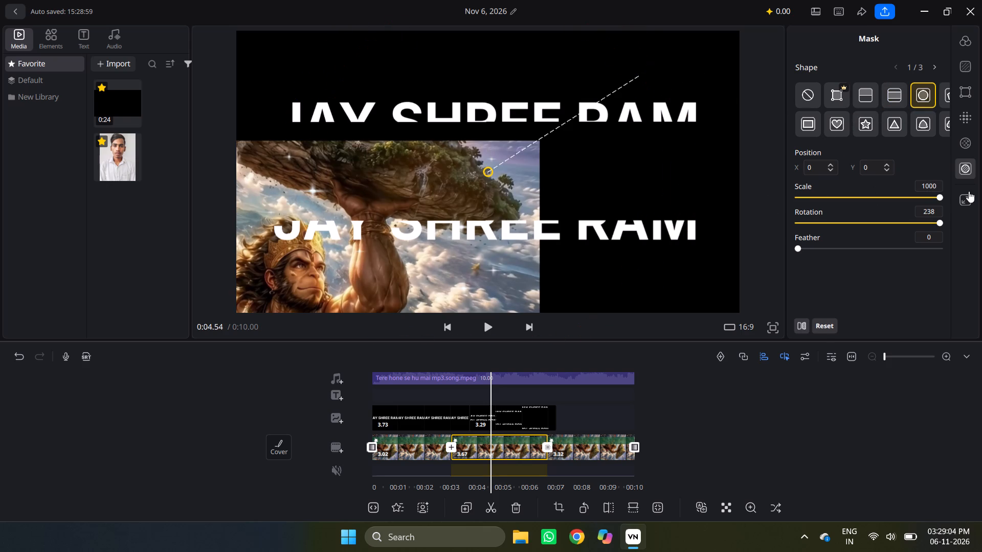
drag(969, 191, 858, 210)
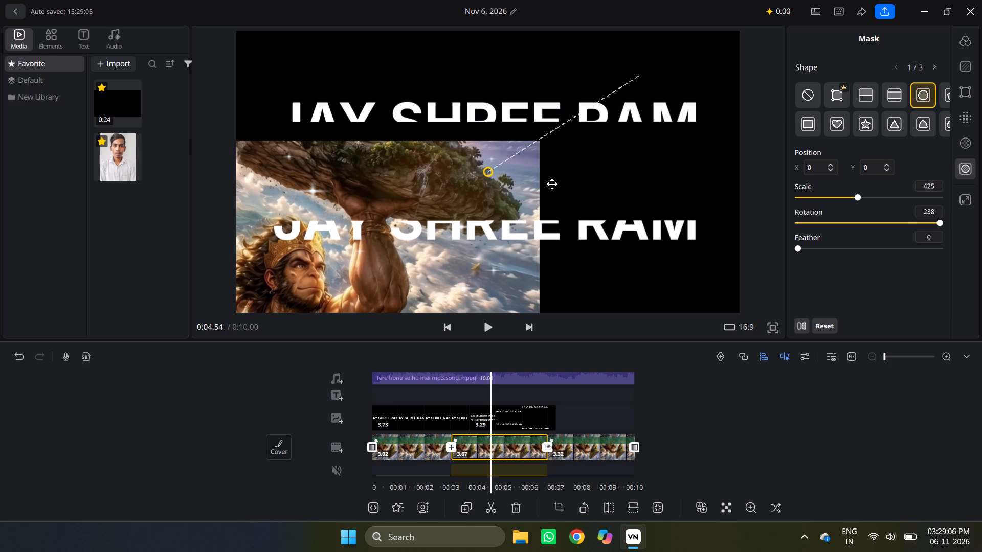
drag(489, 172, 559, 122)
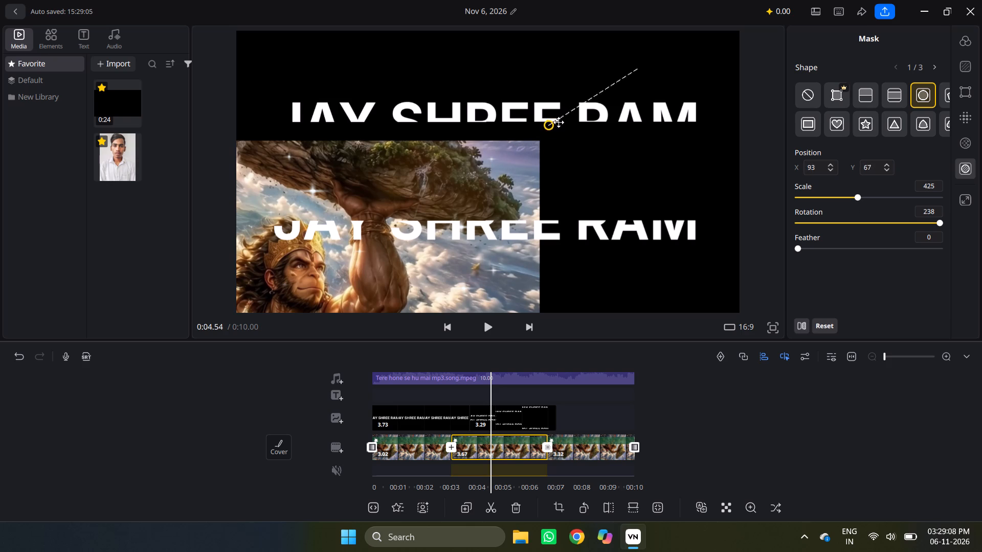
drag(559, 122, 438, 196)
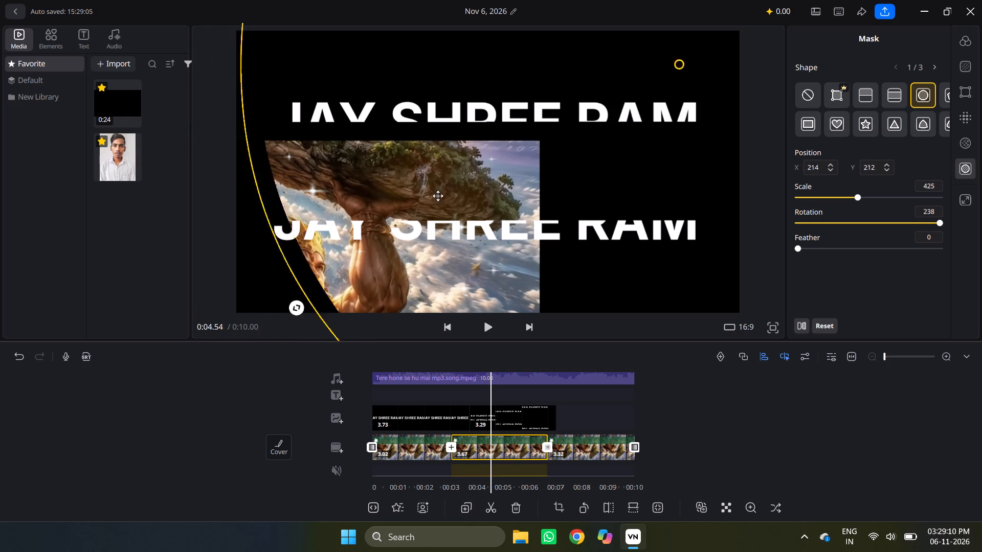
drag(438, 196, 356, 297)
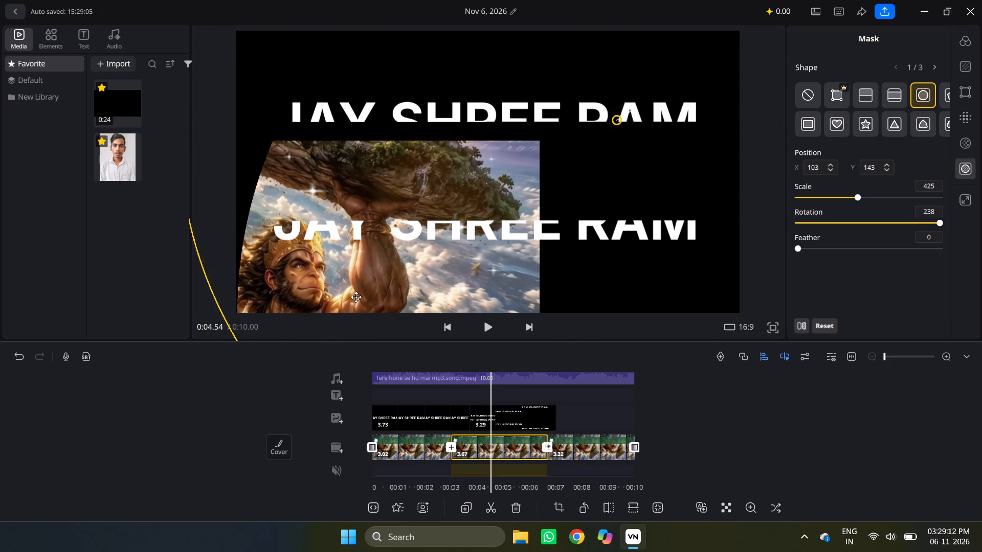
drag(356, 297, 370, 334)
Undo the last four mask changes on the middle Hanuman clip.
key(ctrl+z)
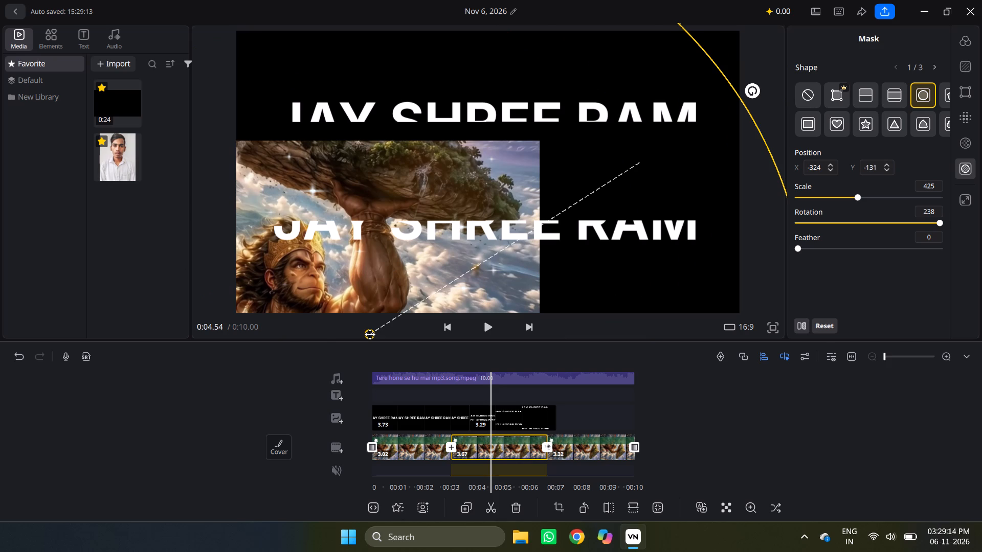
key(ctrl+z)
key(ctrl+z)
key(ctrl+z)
Close the VN editor and open Kuro from the desktop.
click(979, 7)
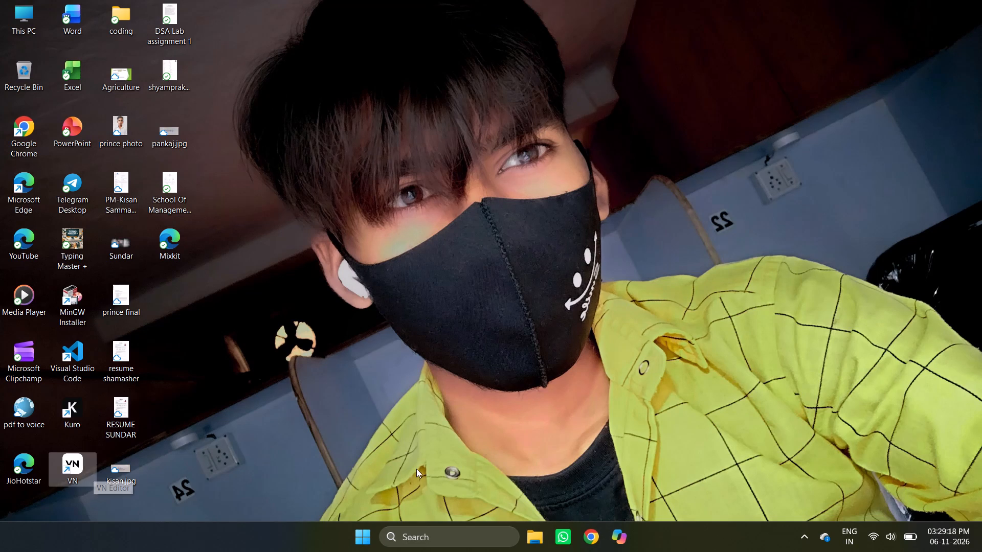
double_click(84, 404)
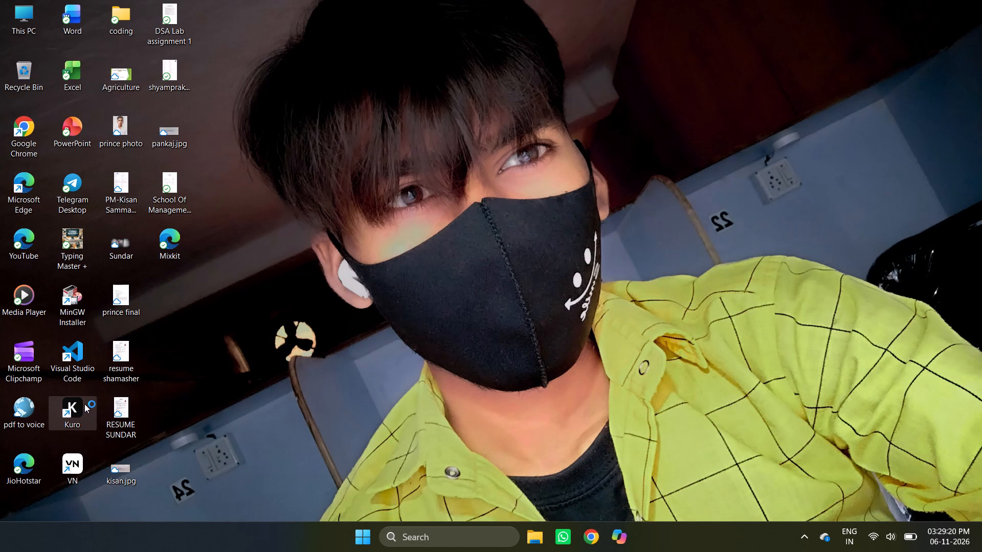
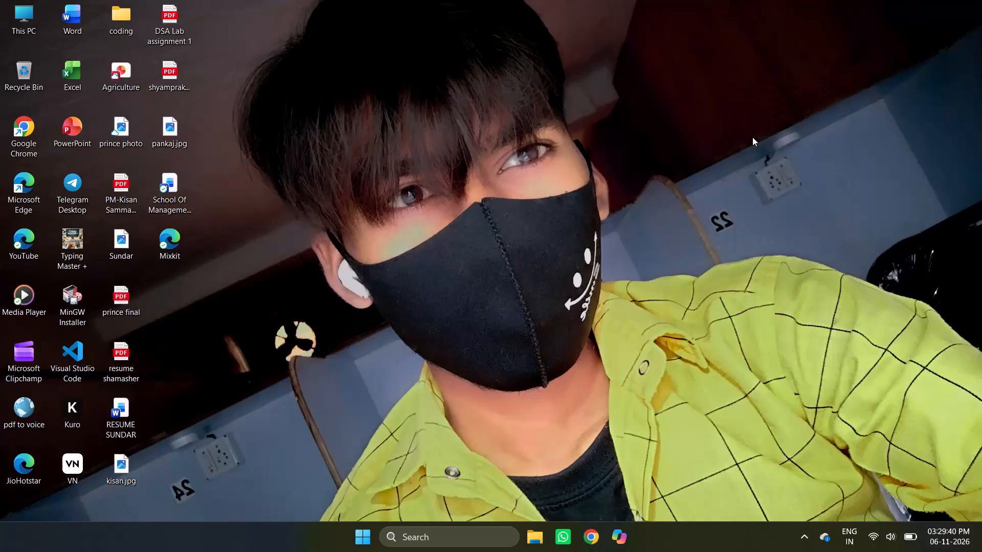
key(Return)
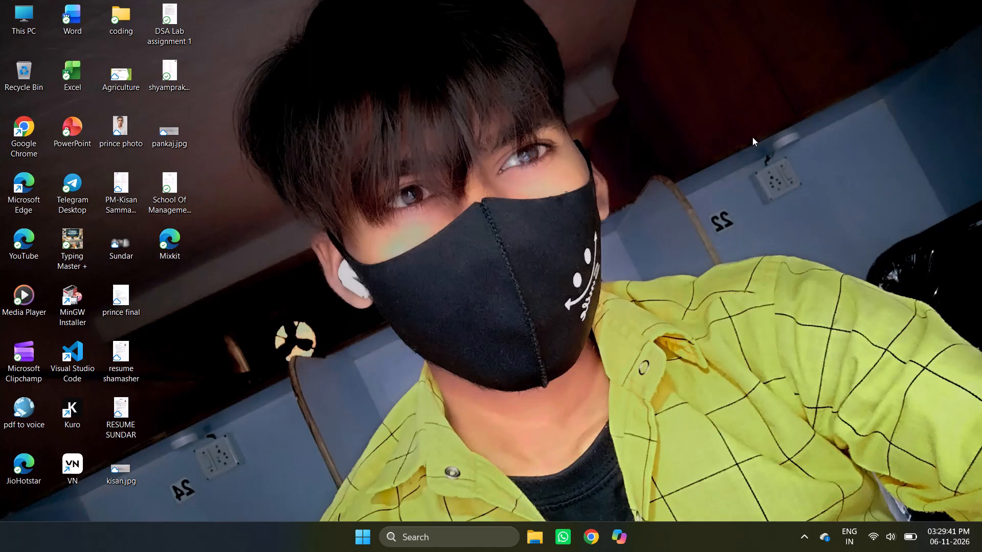